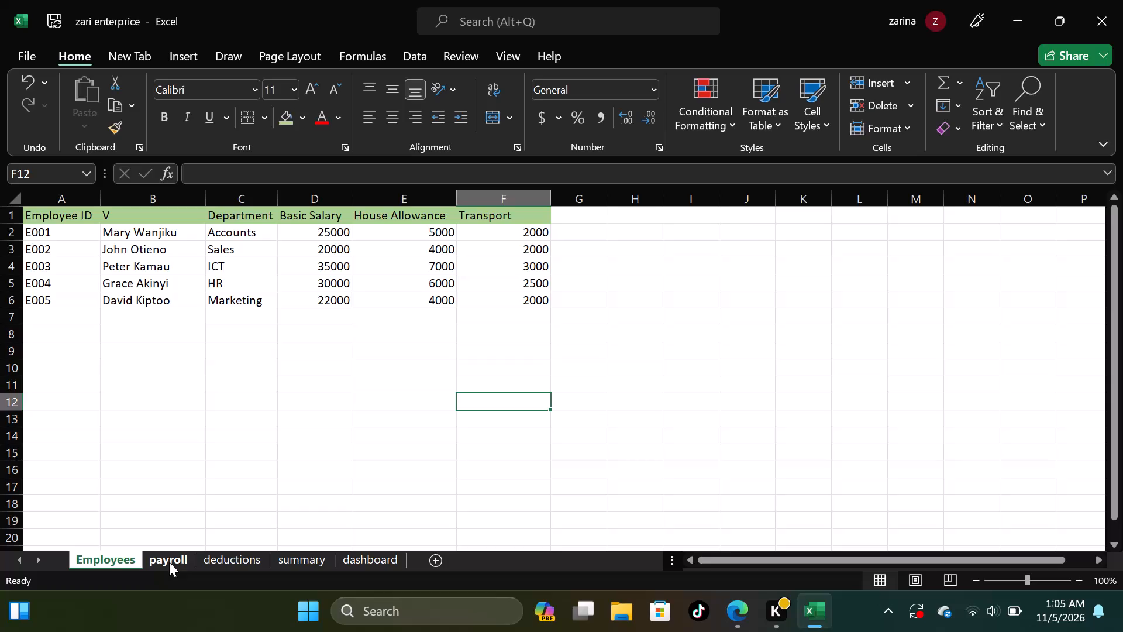
# On the payroll sheet, enter the column header "Employee ID" in cell A7.
pyautogui.click(169, 551)
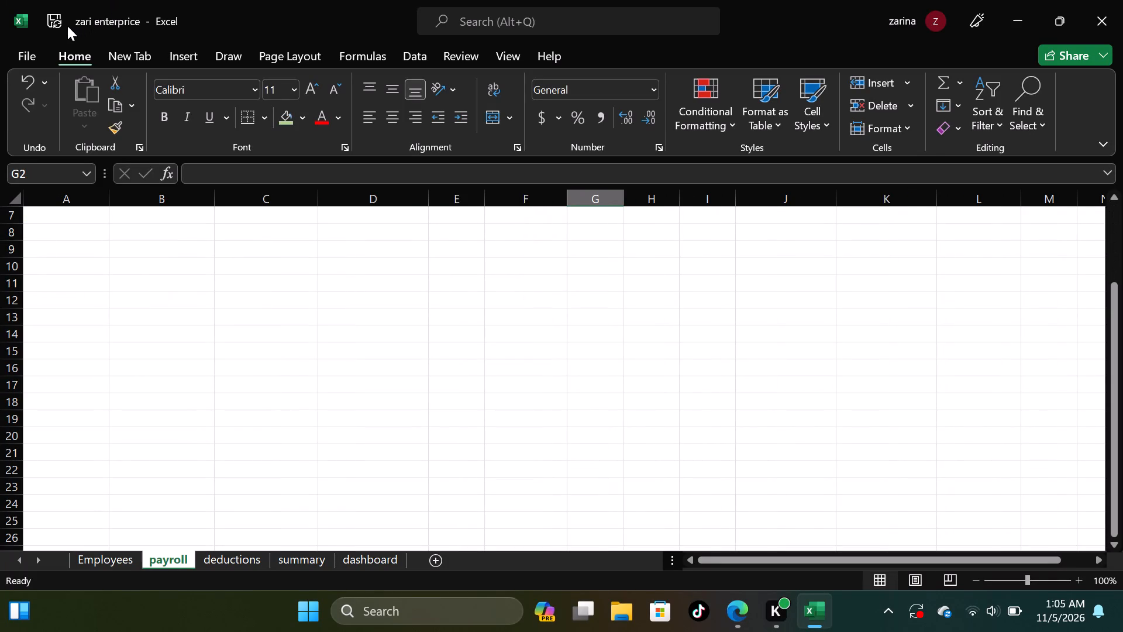
pyautogui.click(51, 13)
pyautogui.click(33, 215)
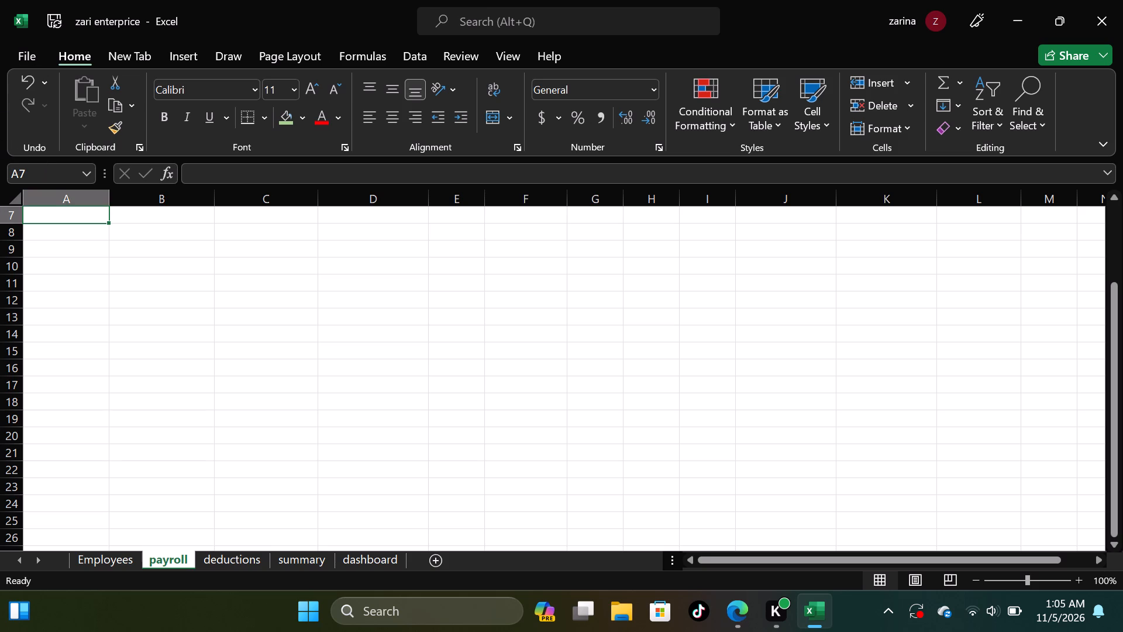
pyautogui.press('e')
pyautogui.write('mplo')
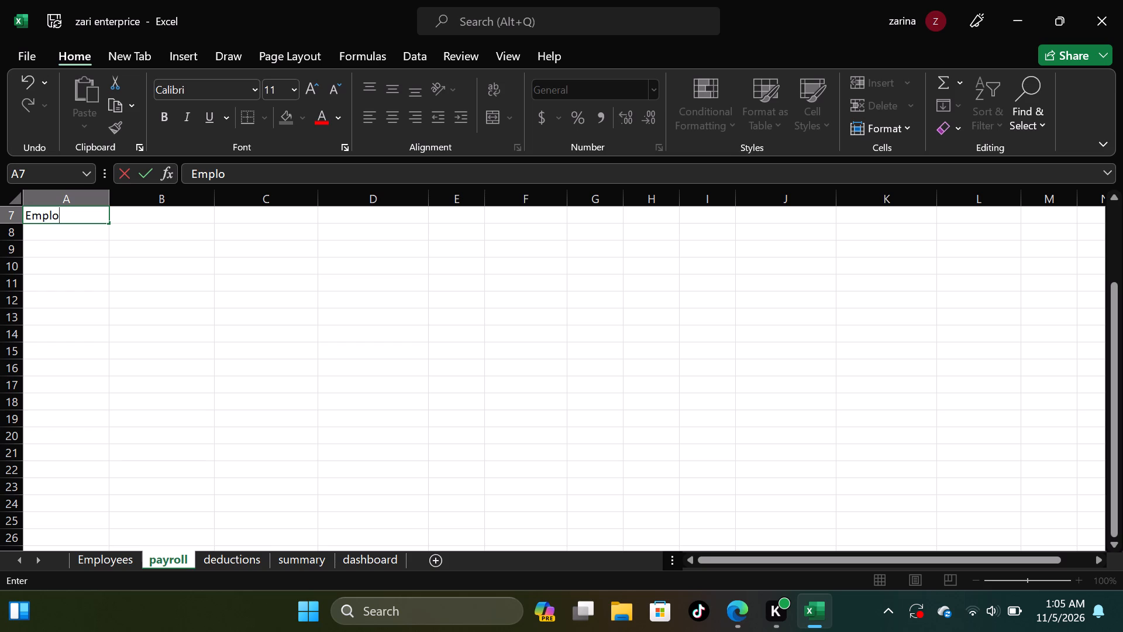
pyautogui.write('yee')
pyautogui.press('space')
pyautogui.press('d')
pyautogui.press('Right')
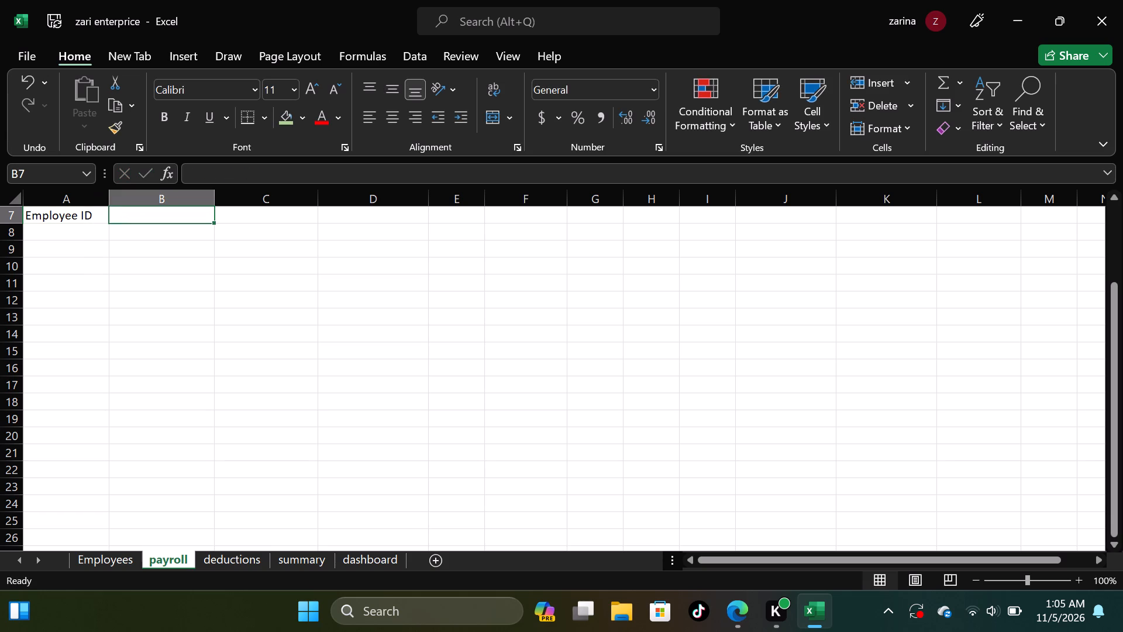
# Enter the column header "Employee Name" in cell B7 of the payroll sheet.
pyautogui.press('e')
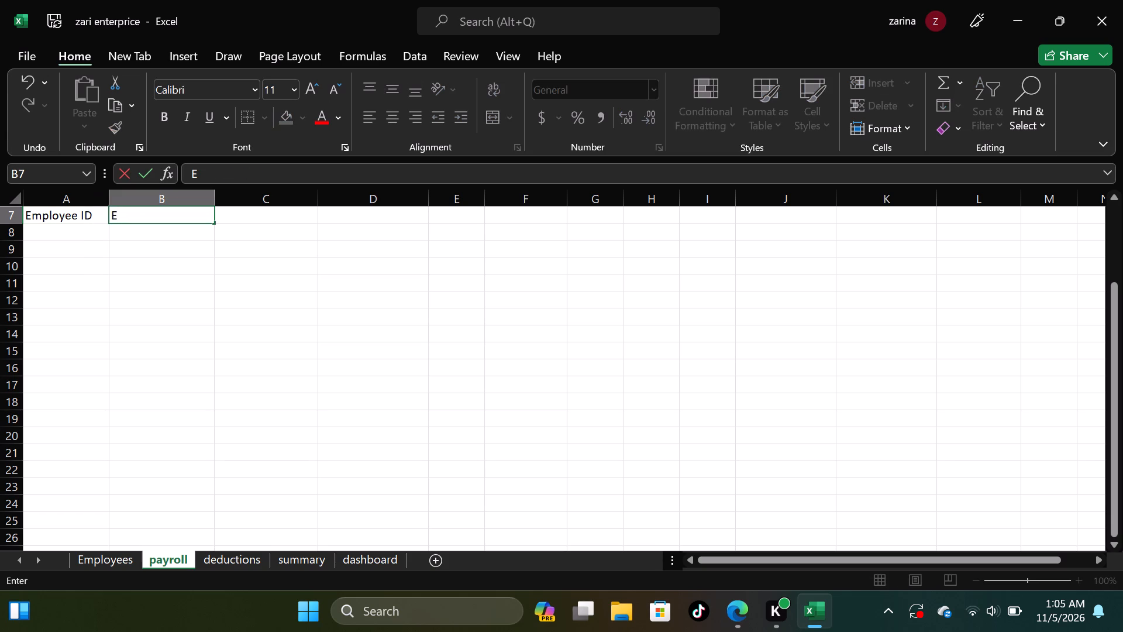
pyautogui.write('mplo')
pyautogui.write('yee')
pyautogui.press('space')
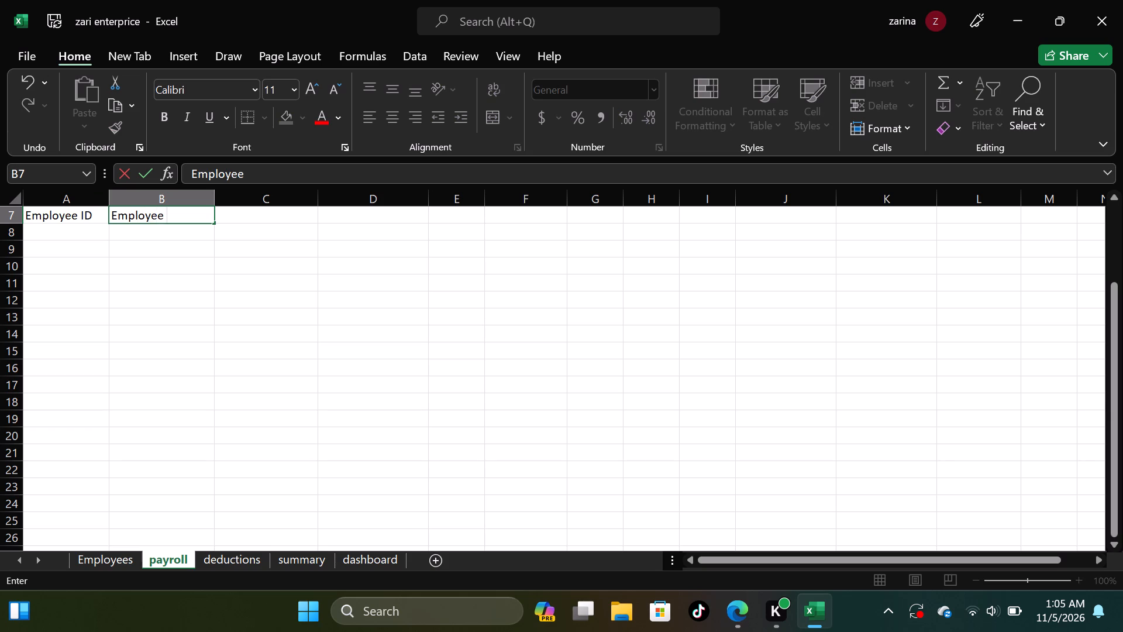
pyautogui.press('a')
pyautogui.write('me')
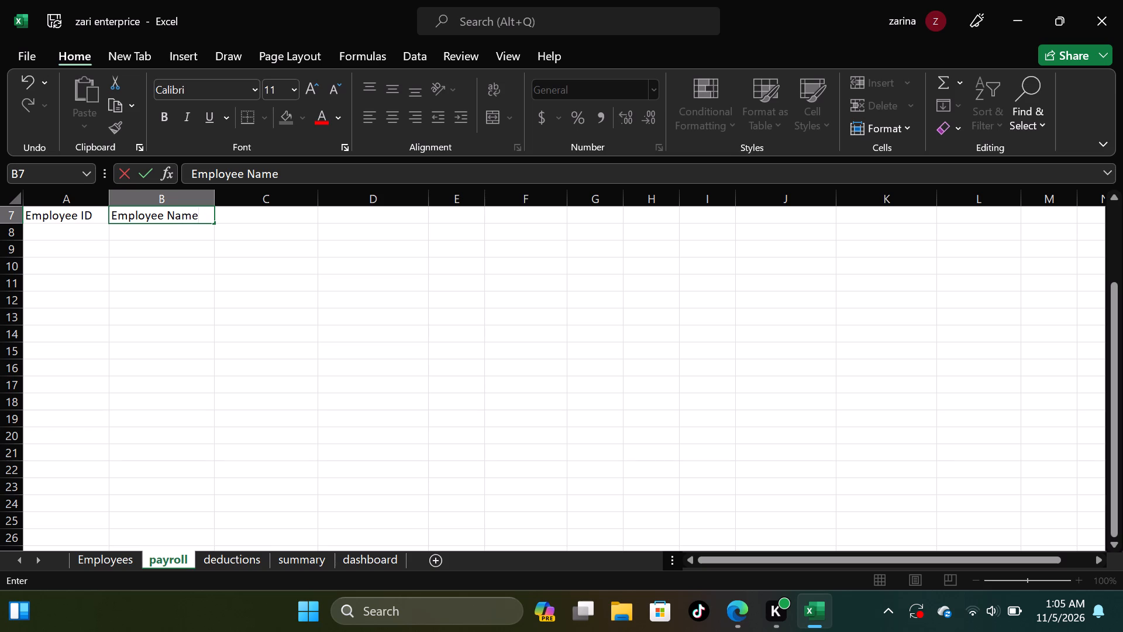
pyautogui.press('Right')
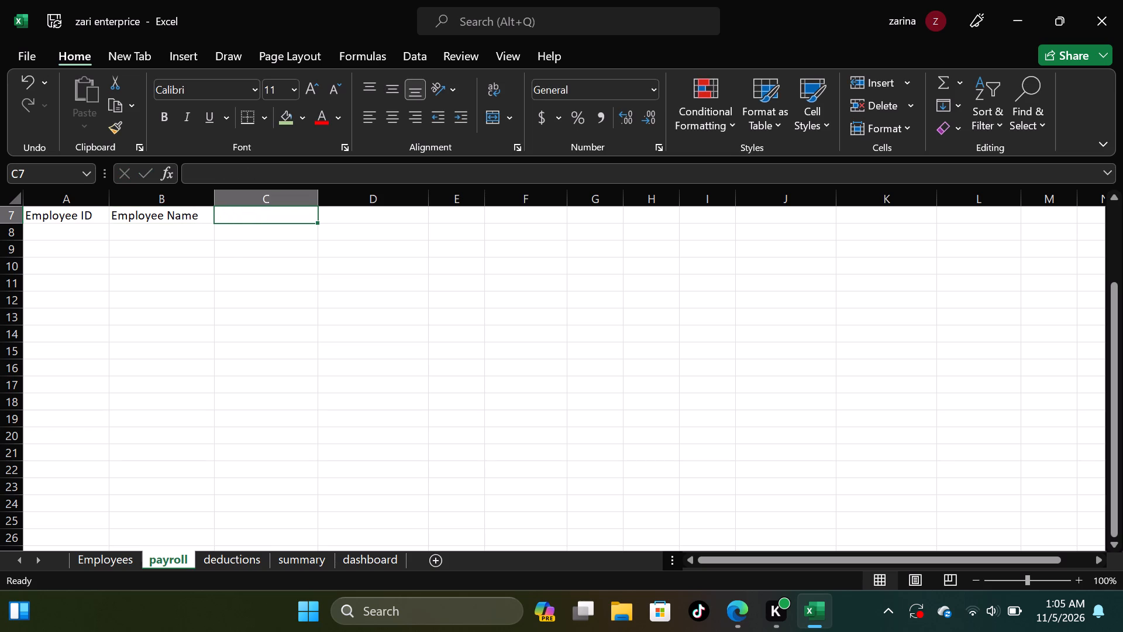
# Enter the column header "Department" in cell C7 of the payroll sheet.
pyautogui.press('d')
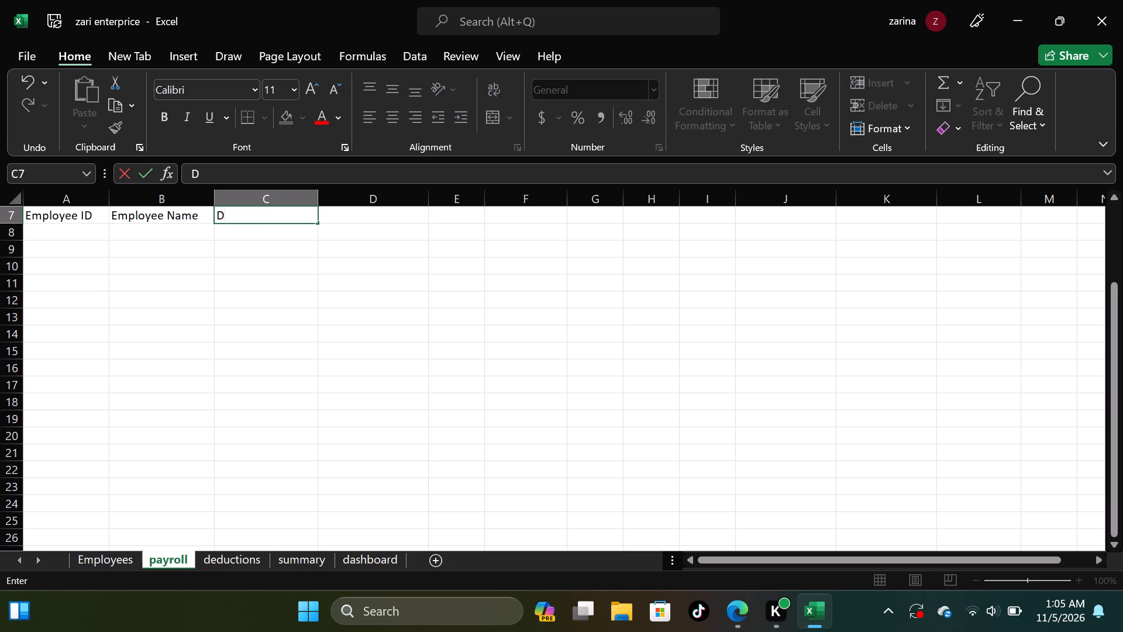
pyautogui.press('e')
pyautogui.write('pa')
pyautogui.write('rt')
pyautogui.write('ment')
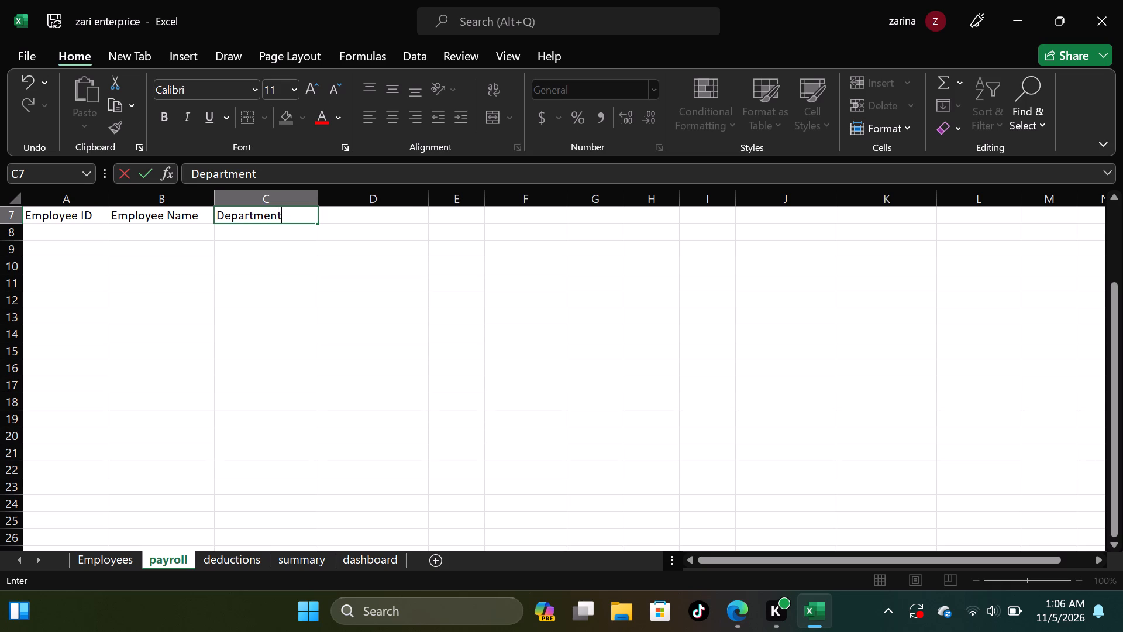
pyautogui.press('Right')
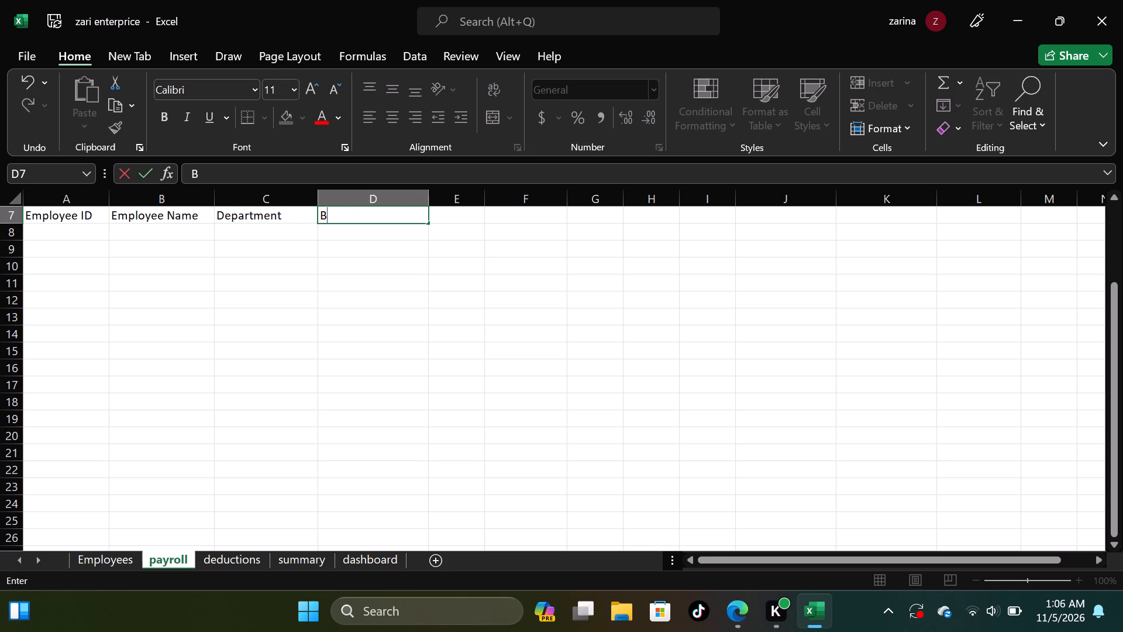
# Enter the column header "Basic Salary" in cell D7 of the payroll sheet.
pyautogui.write('asic')
pyautogui.press('space')
pyautogui.press('s')
pyautogui.press('a')
pyautogui.write('lary')
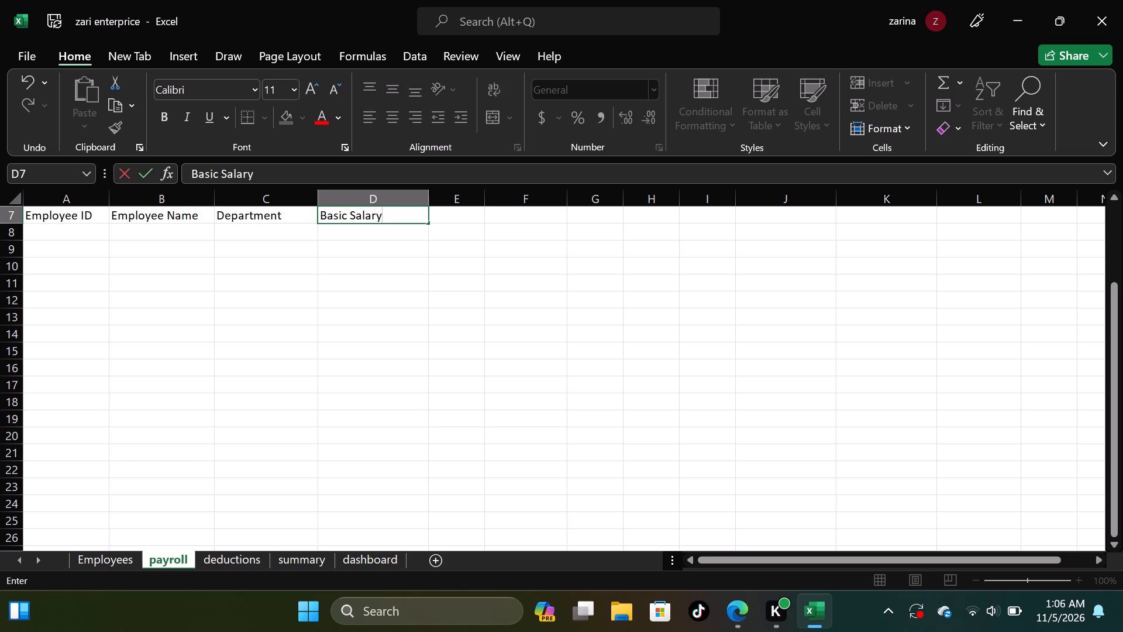
pyautogui.press('Right')
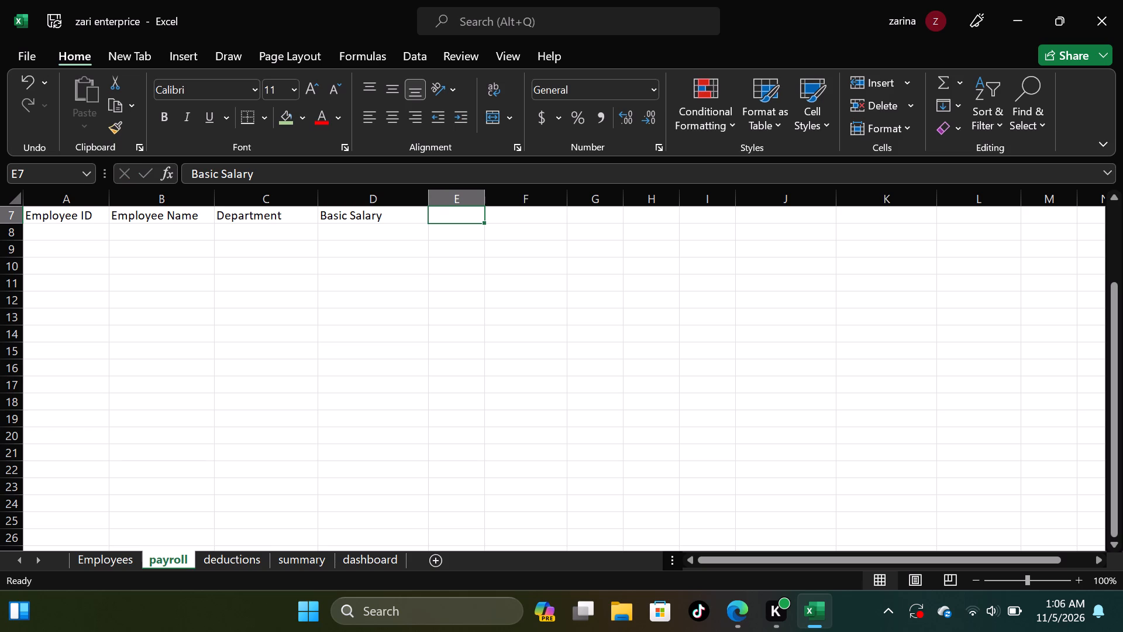
# Enter the column header "House Allowence" in cell E7 of the payroll sheet.
pyautogui.write('ou')
pyautogui.write('se')
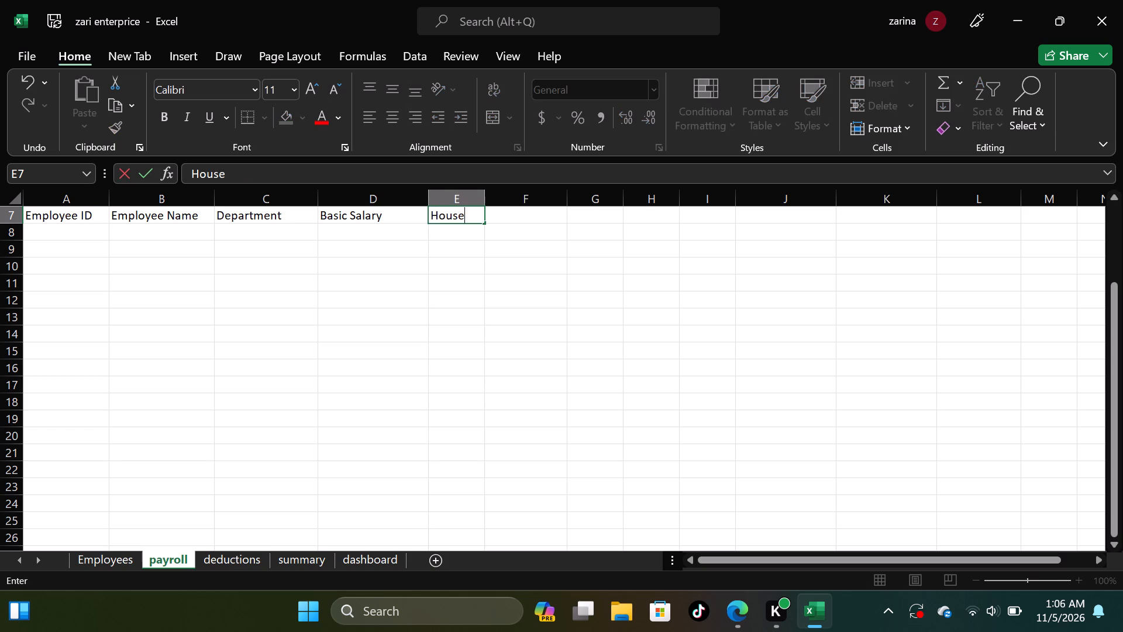
pyautogui.press('space')
pyautogui.press('a')
pyautogui.write('ll')
pyautogui.press('o')
pyautogui.write('we')
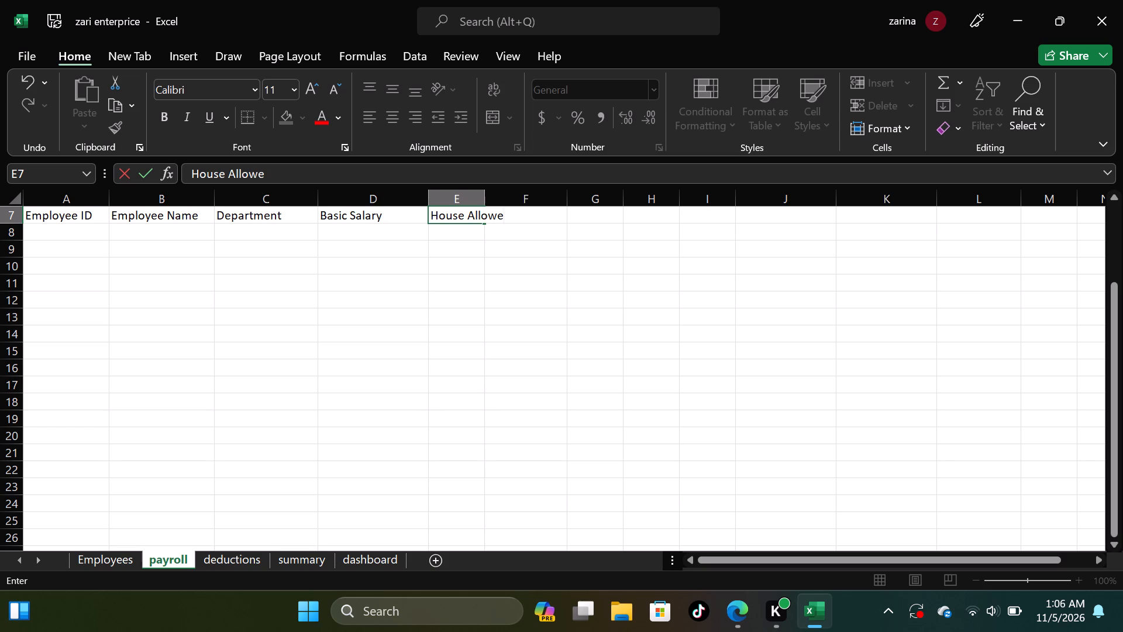
pyautogui.press('n')
pyautogui.write('ce')
pyautogui.press('Right')
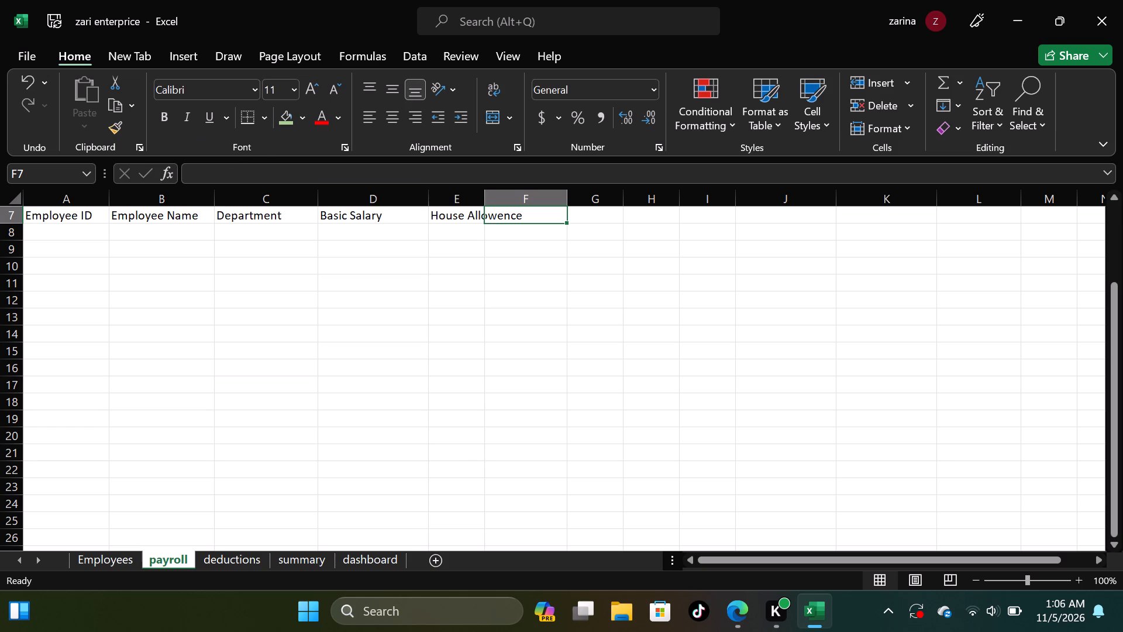
# Widen column E to about 14 characters to fit its header text.
pyautogui.click(691, 267)
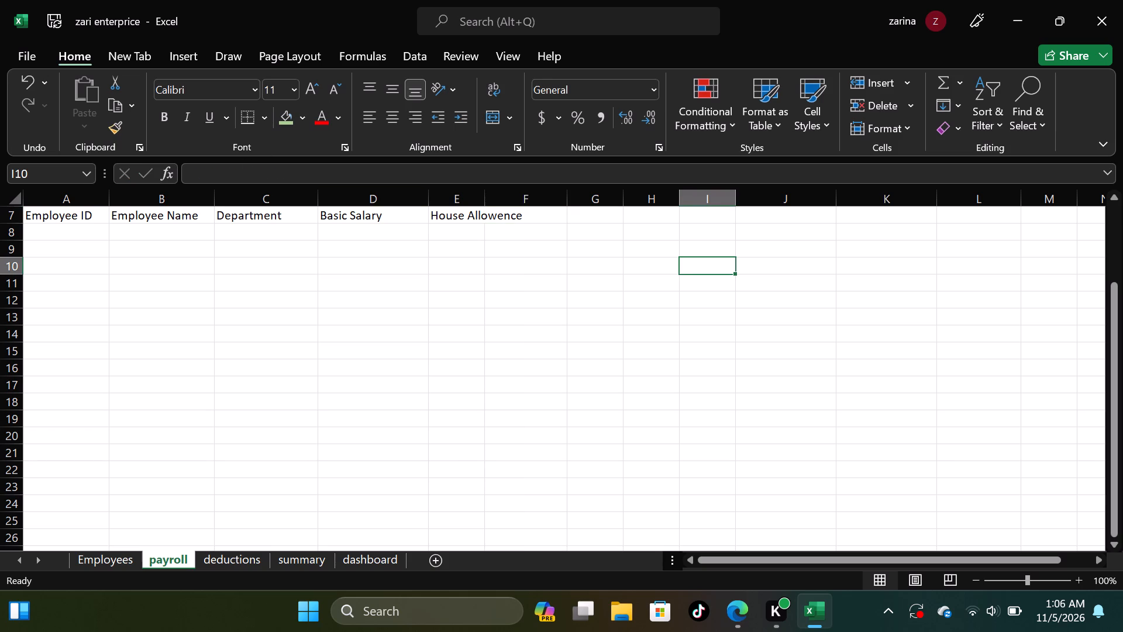
pyautogui.moveTo(490, 201); pyautogui.dragTo(528, 196)
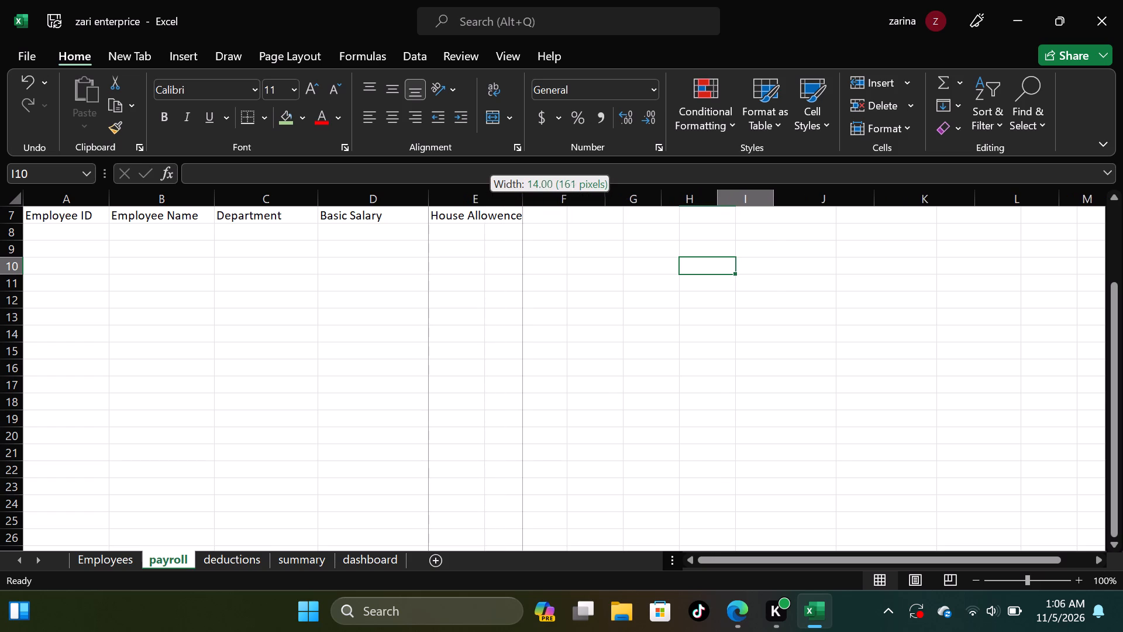
pyautogui.moveTo(528, 196); pyautogui.dragTo(530, 195)
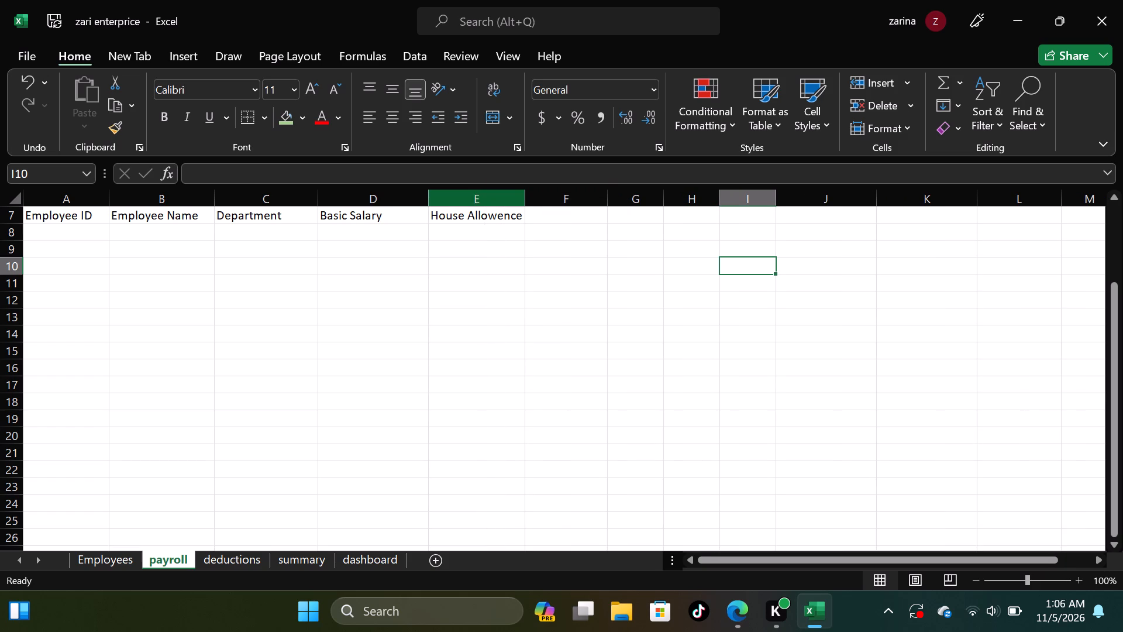
# Enter the column header "Transport" in cell F7 of the payroll sheet.
pyautogui.click(575, 215)
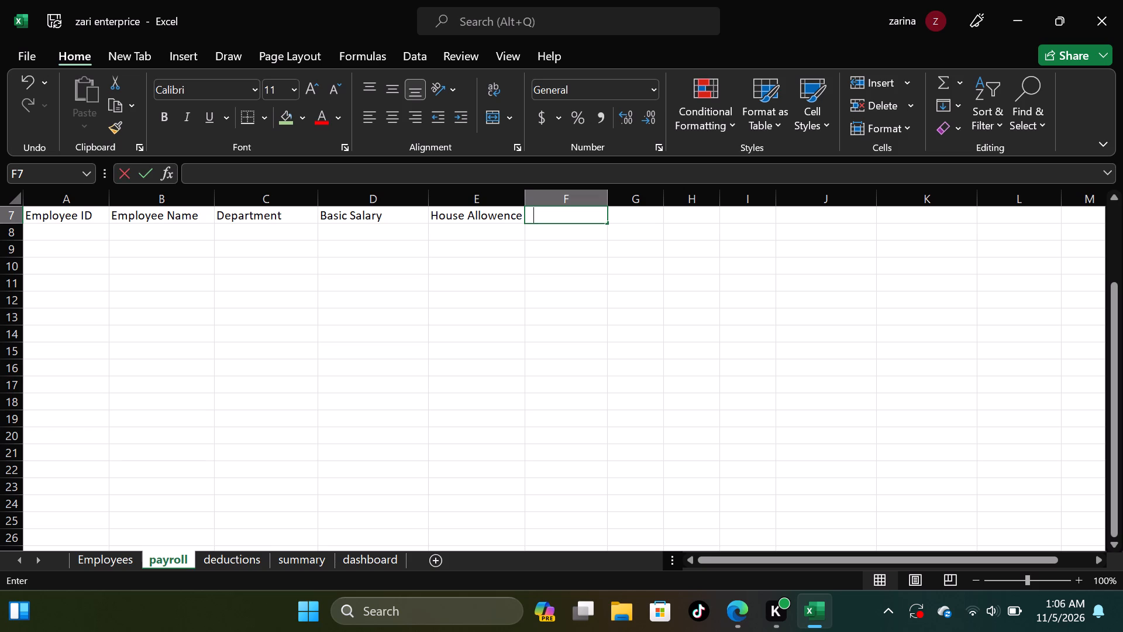
pyautogui.write('rans')
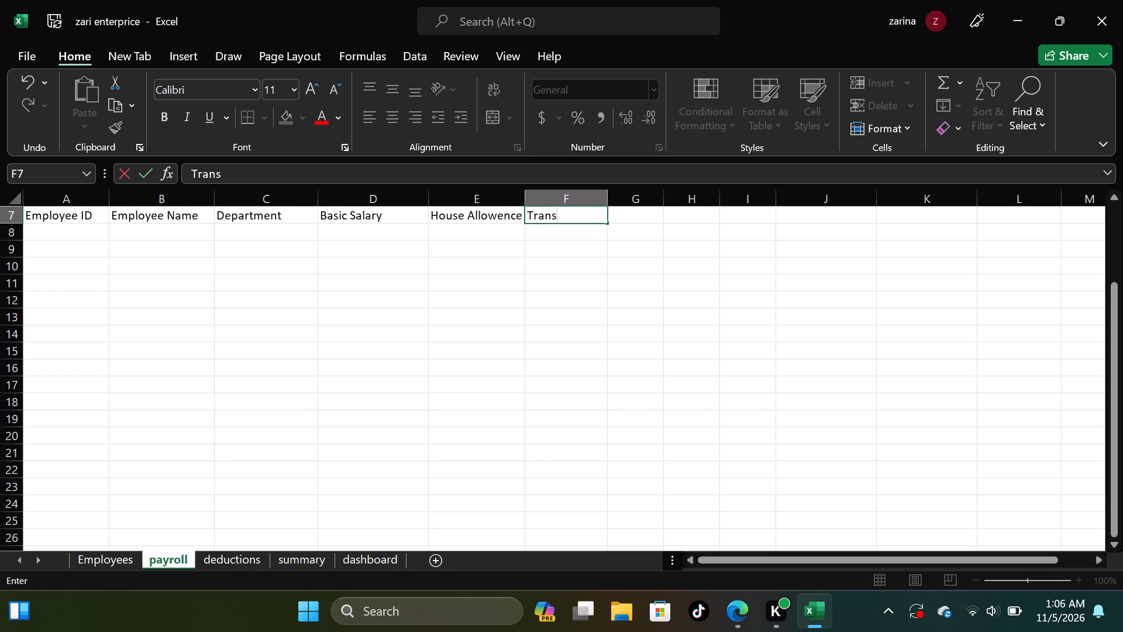
pyautogui.write('port')
pyautogui.press('Right')
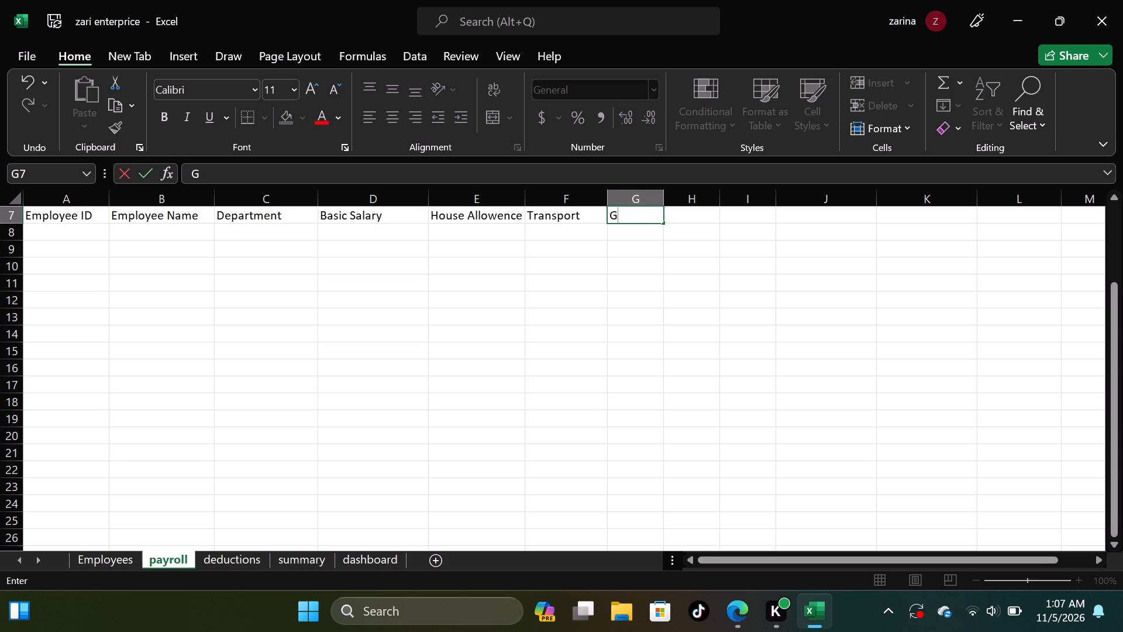
# Enter the column header "Gross Salary" in cell G7 of the payroll sheet.
pyautogui.press('r')
pyautogui.write('oss')
pyautogui.press('space')
pyautogui.write('ala')
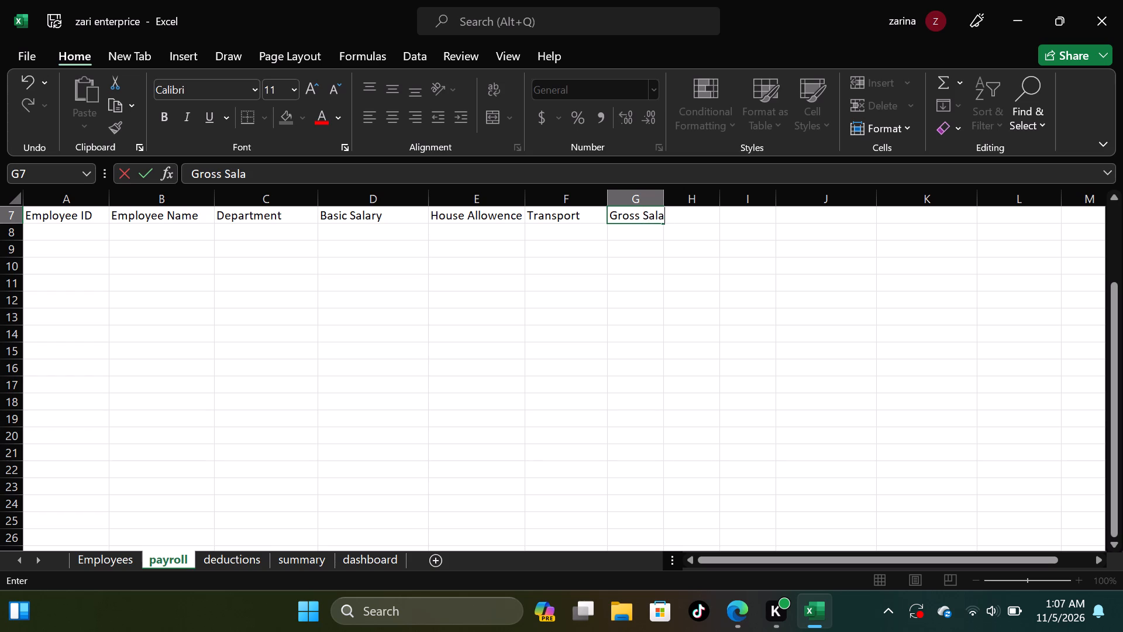
pyautogui.write('ry')
pyautogui.click(893, 276)
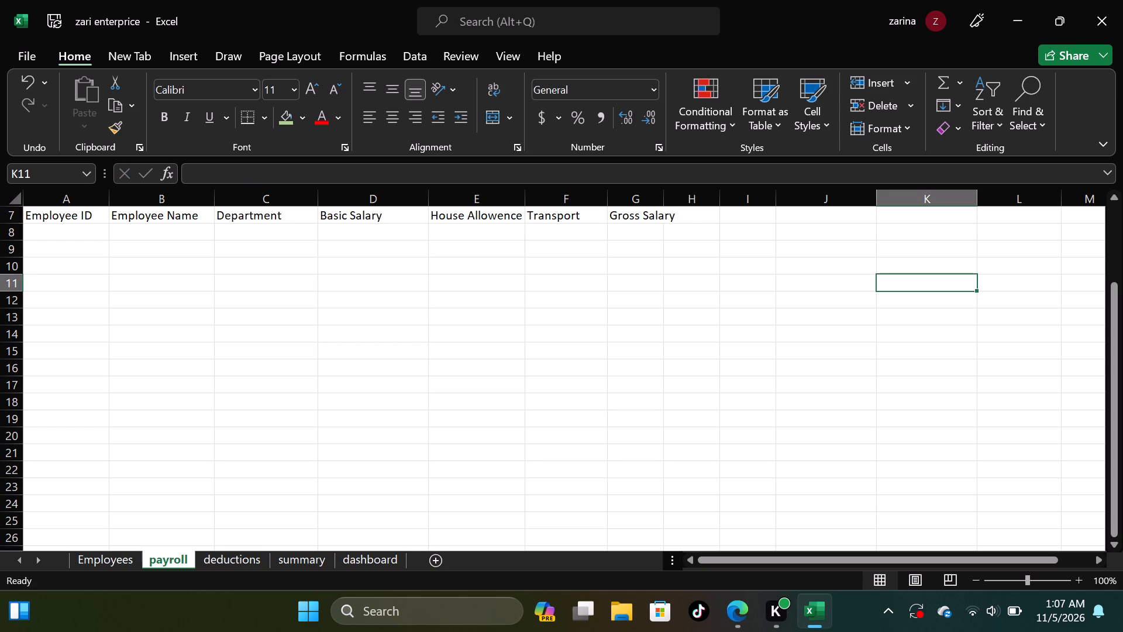
# Widen column G to fit its "Gross Salary" header text.
pyautogui.moveTo(663, 195); pyautogui.dragTo(691, 194)
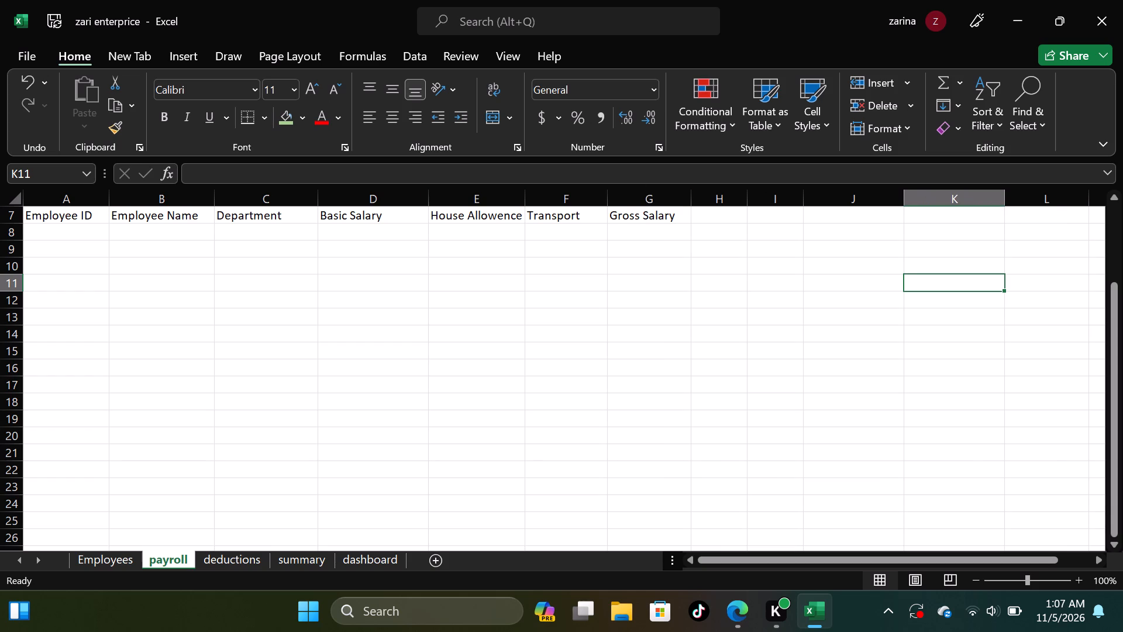
# Enter the column header "PAYE" in cell H7 of the payroll sheet.
pyautogui.click(722, 217)
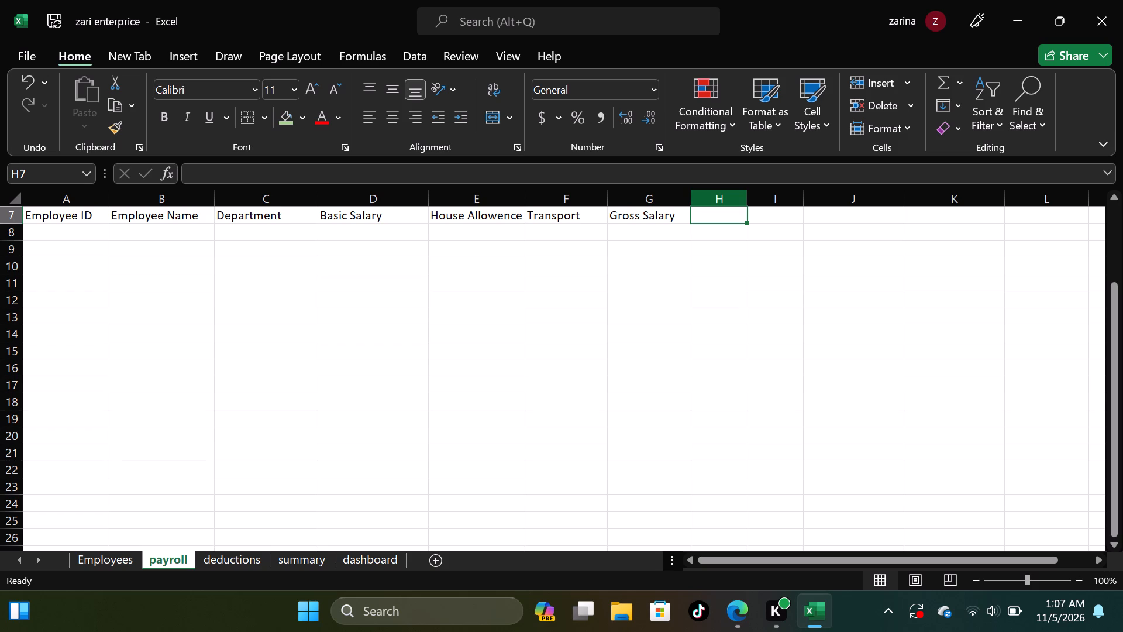
pyautogui.press('p')
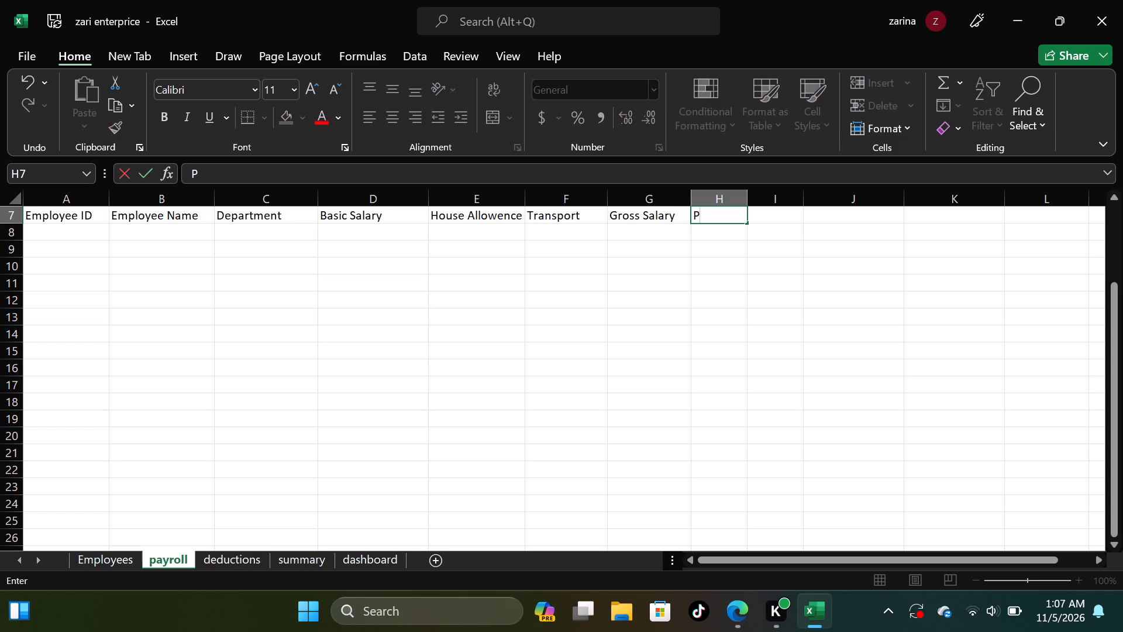
pyautogui.write('AYE')
pyautogui.press('Right')
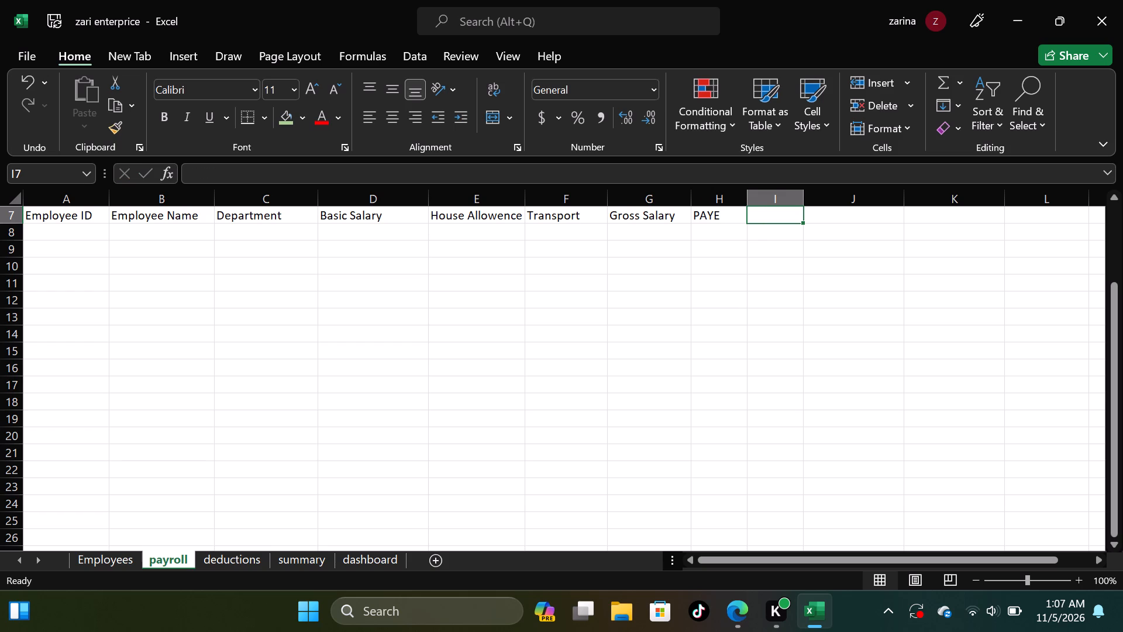
# Enter the column header "NSSF" in cell I7 of the payroll sheet.
pyautogui.press('n')
pyautogui.write('SS')
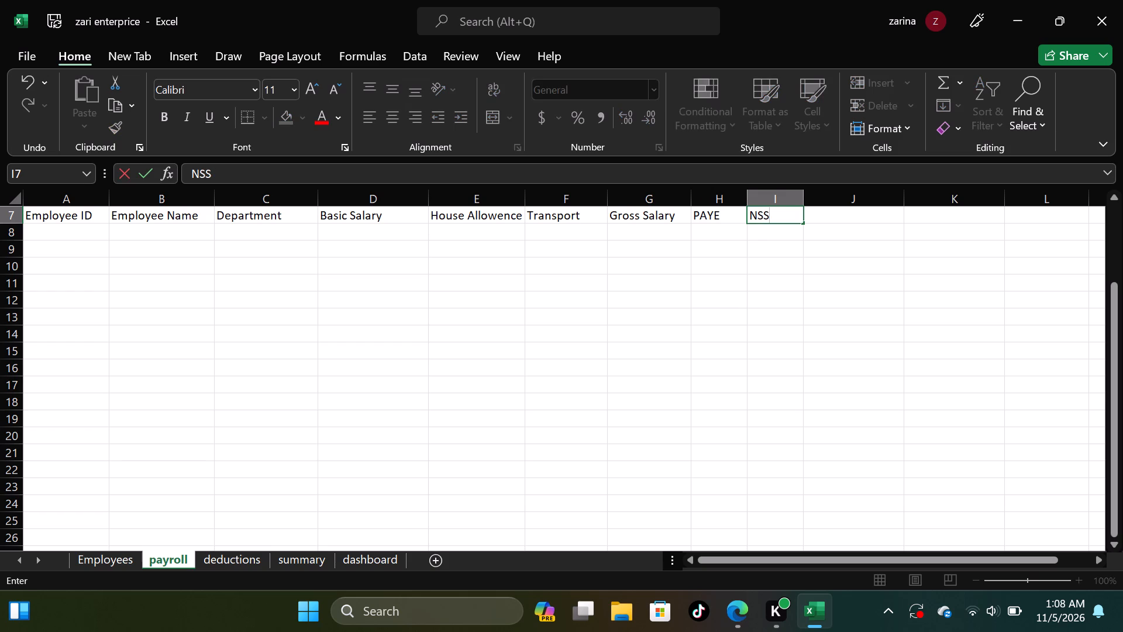
pyautogui.press('f')
pyautogui.press('Right')
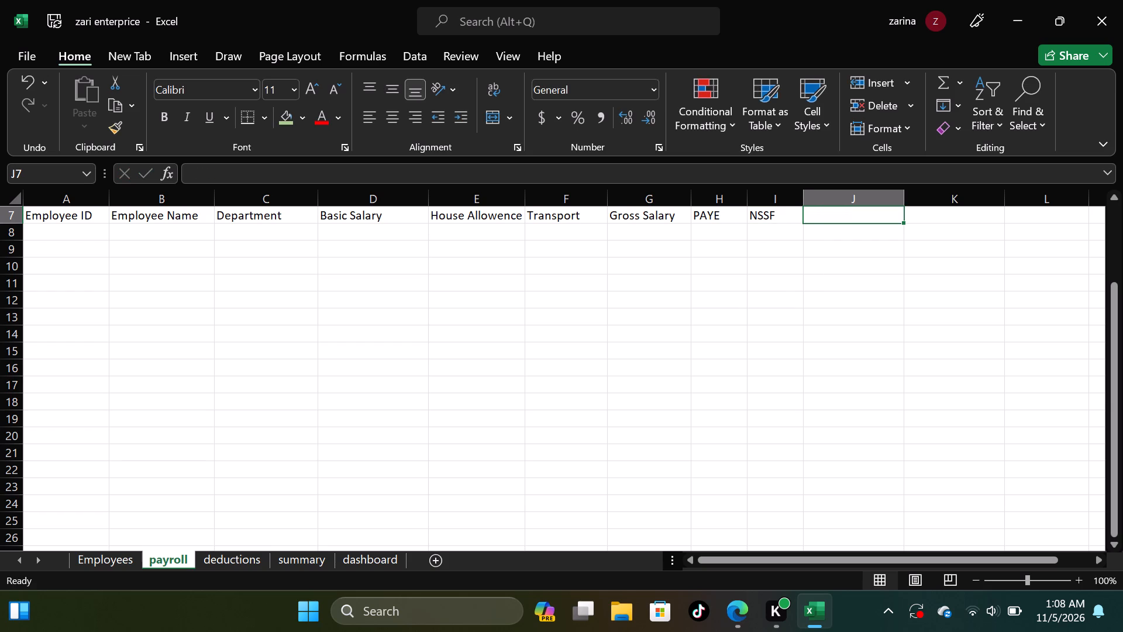
# Enter the column header "SHIF" in cell J7 of the payroll sheet.
pyautogui.write('SHI')
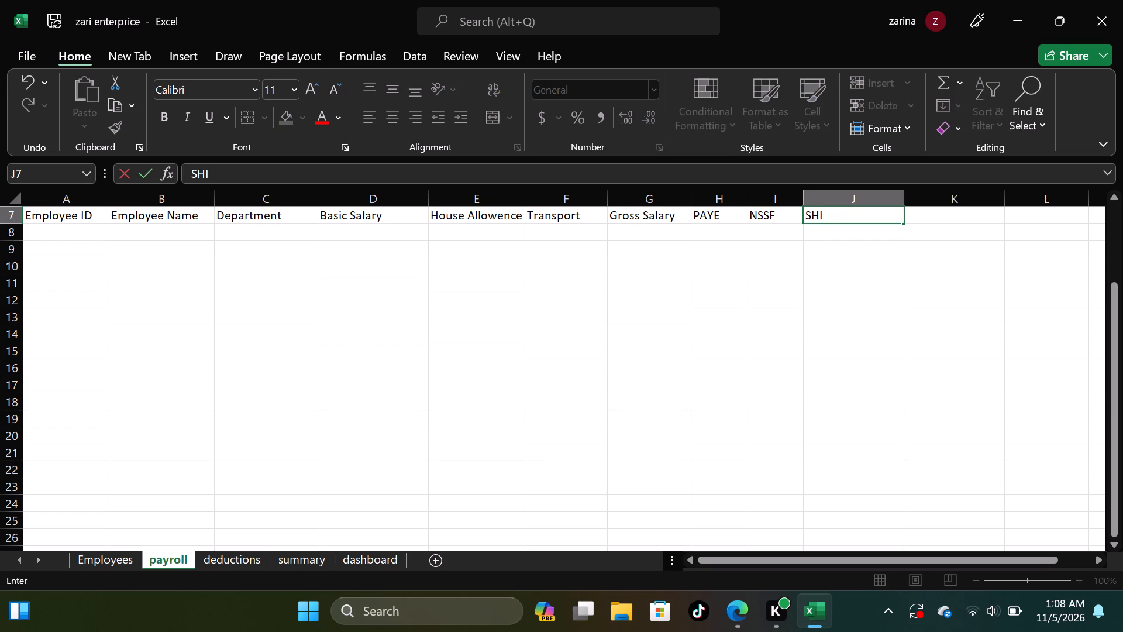
pyautogui.press('f')
pyautogui.press('Right')
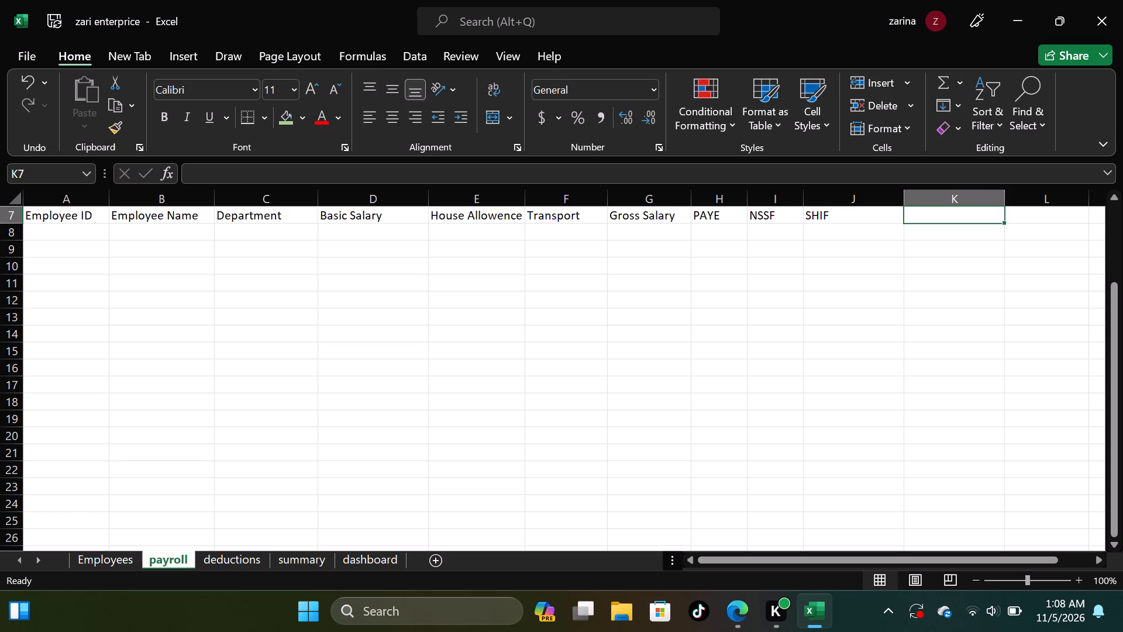
# Enter the column header "Housing levy" in cell K7 of the payroll sheet.
pyautogui.press('h')
pyautogui.write('ousin')
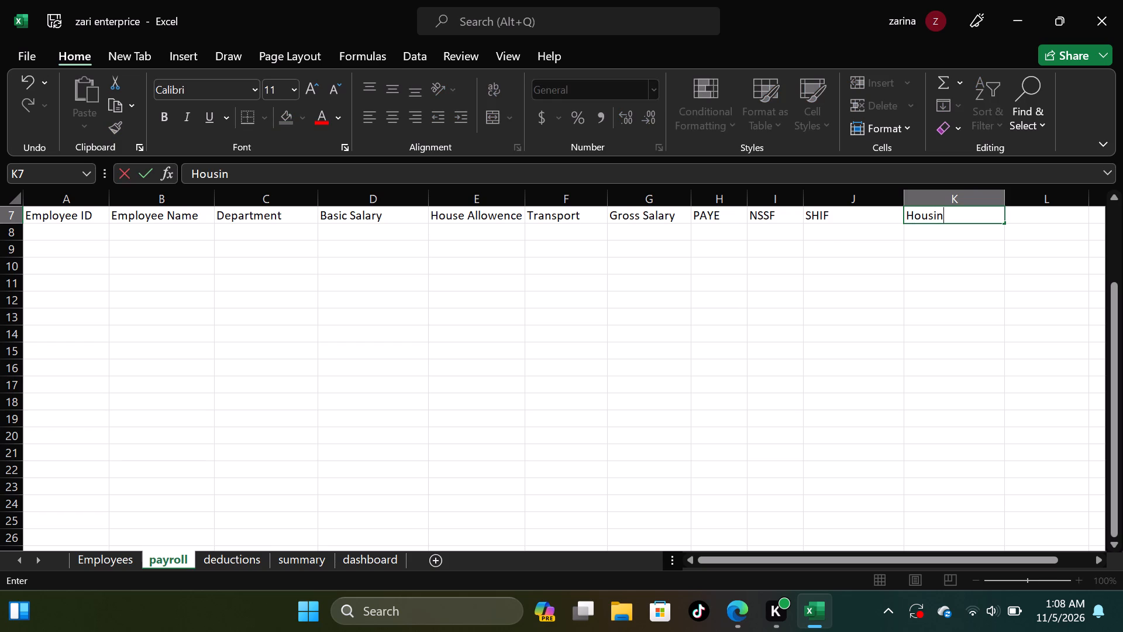
pyautogui.press('g')
pyautogui.press('space')
pyautogui.press('l')
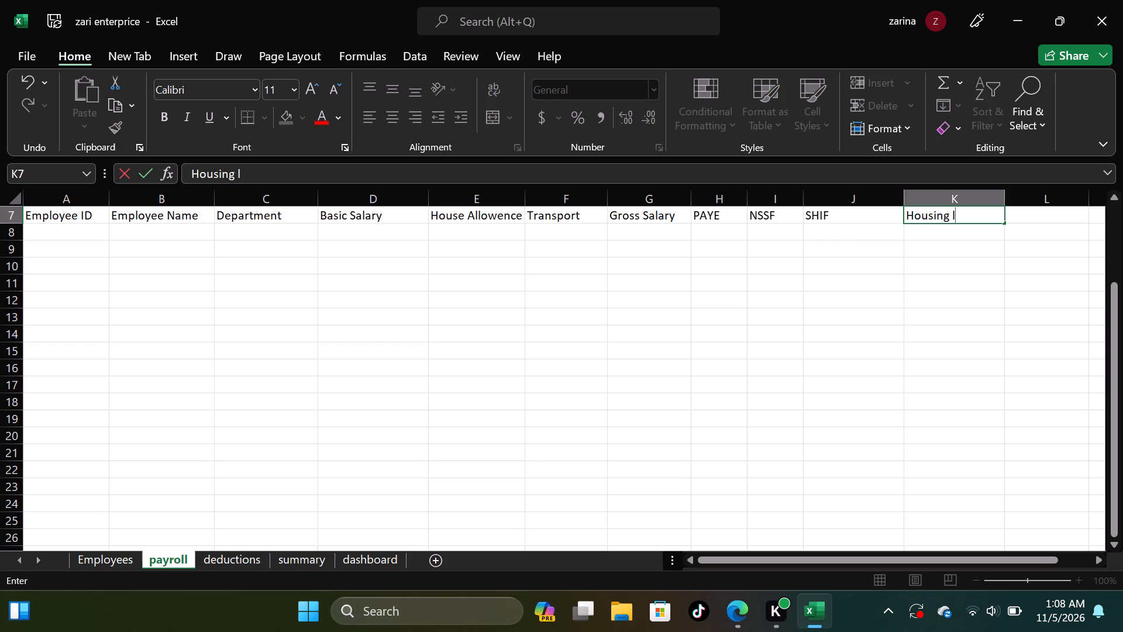
pyautogui.press('e')
pyautogui.write('vy')
pyautogui.press('Right')
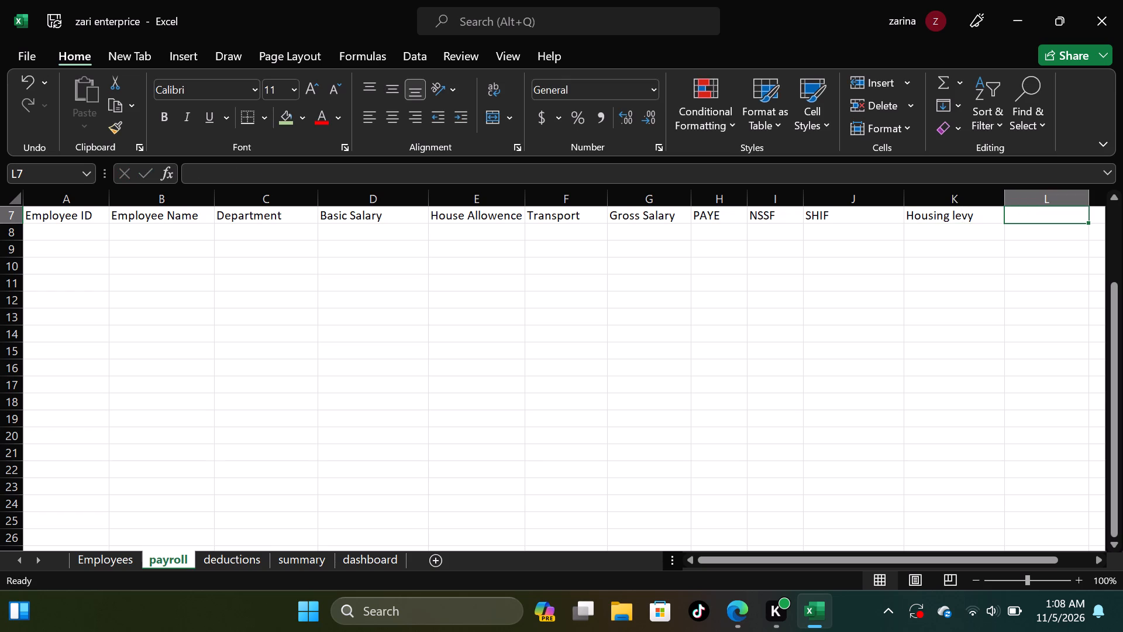
# Enter the column header "Total Deduction" in cell L7 of the payroll sheet.
pyautogui.press('t')
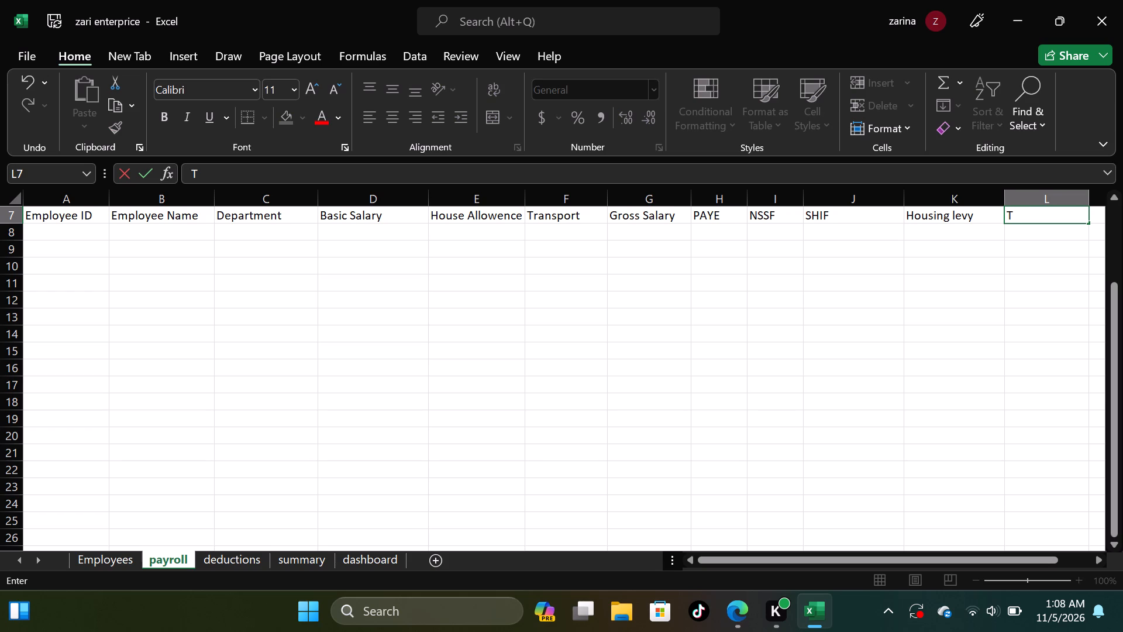
pyautogui.press('o')
pyautogui.write('otal')
pyautogui.press('space')
pyautogui.press('e')
pyautogui.press('d')
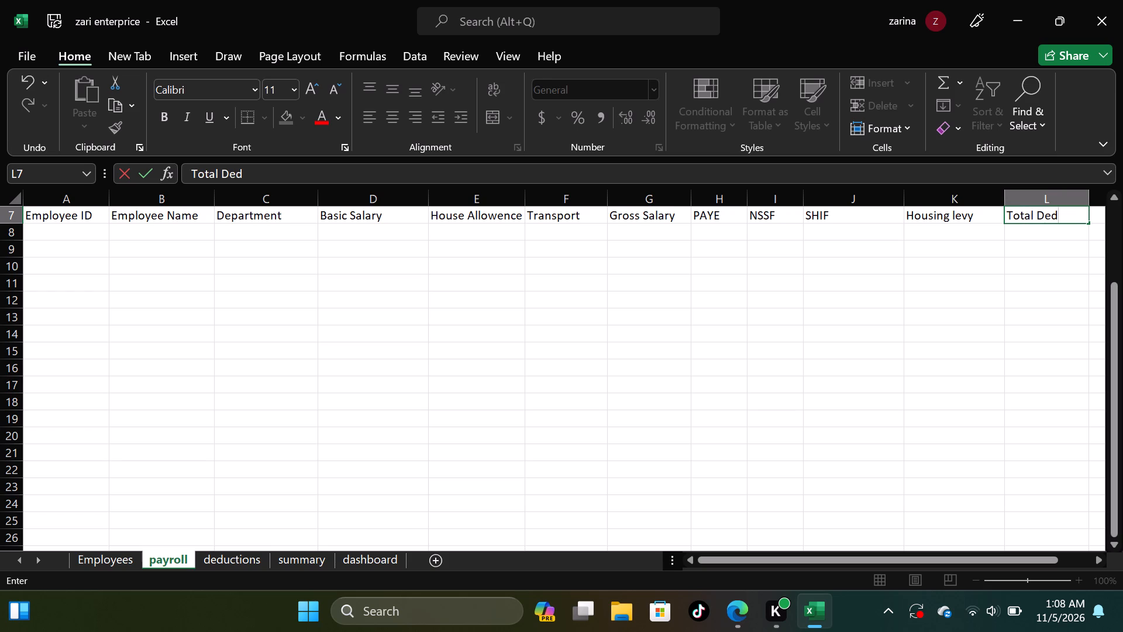
pyautogui.write('uct')
pyautogui.write('ion')
pyautogui.press('space')
pyautogui.press('Right')
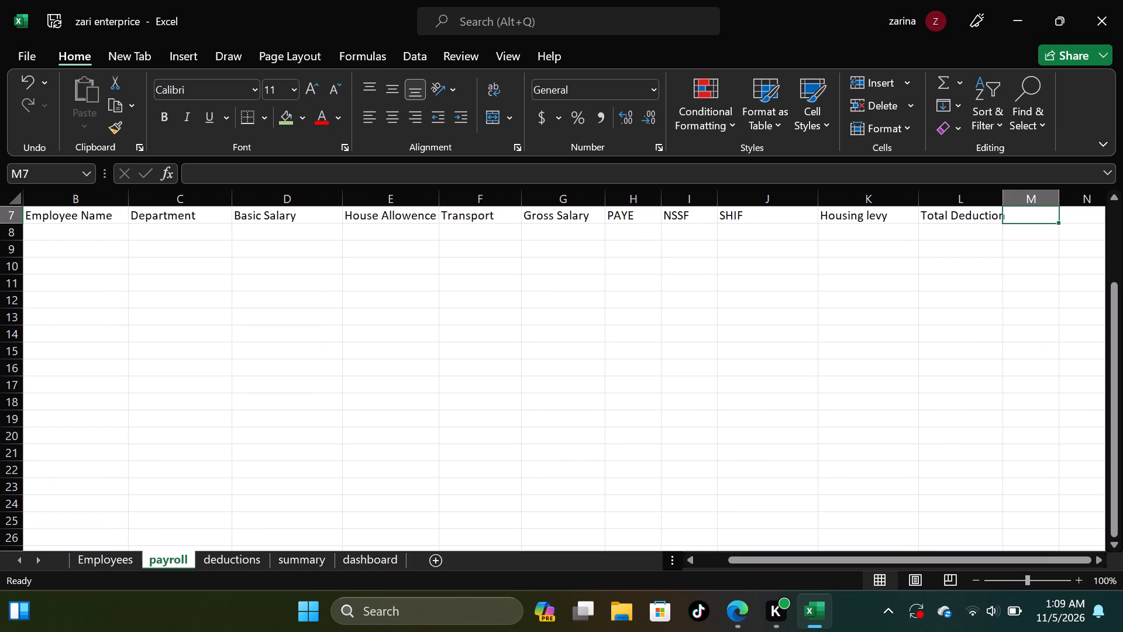
# AutoFit the width of column L to its "Total Deduction" header text.
pyautogui.click(309, 458)
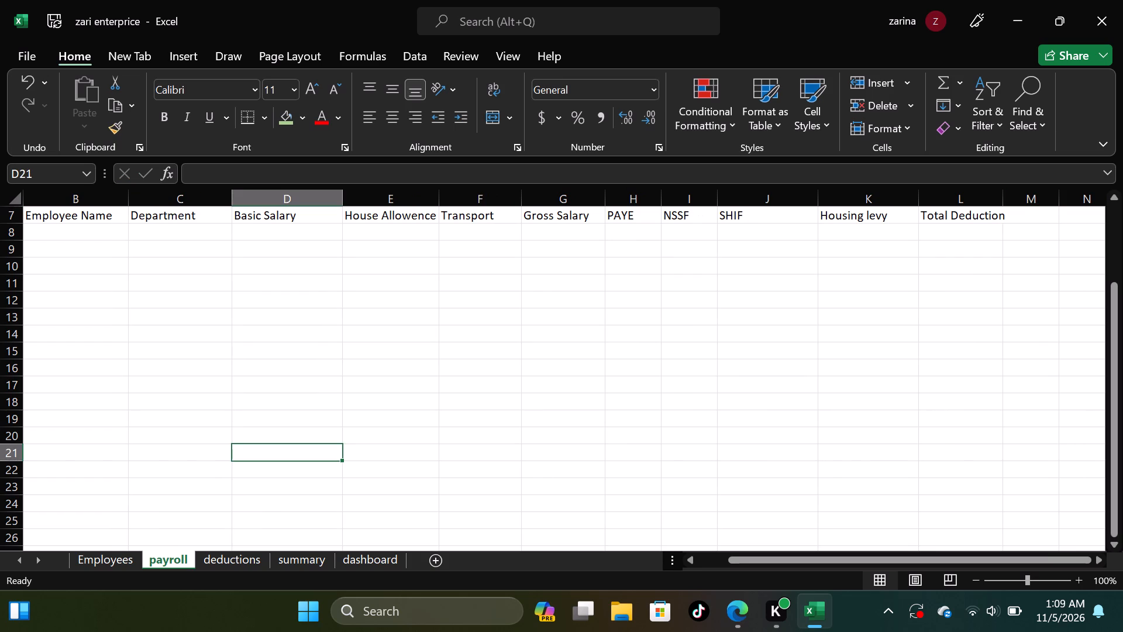
pyautogui.click(1002, 203)
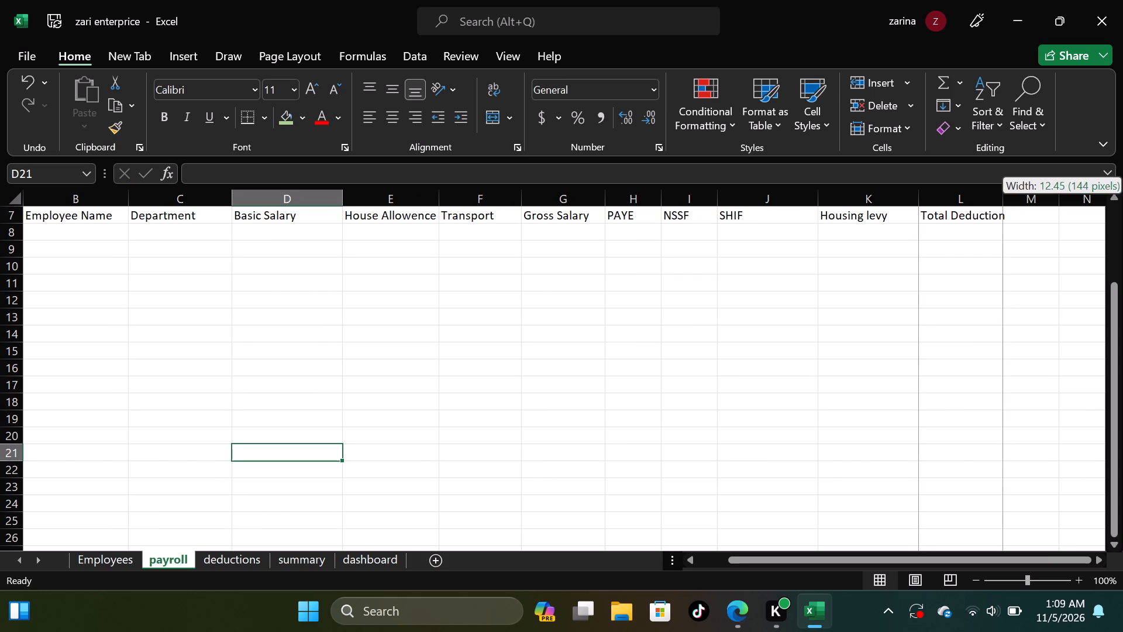
pyautogui.click(1002, 203)
pyautogui.click(1002, 203)
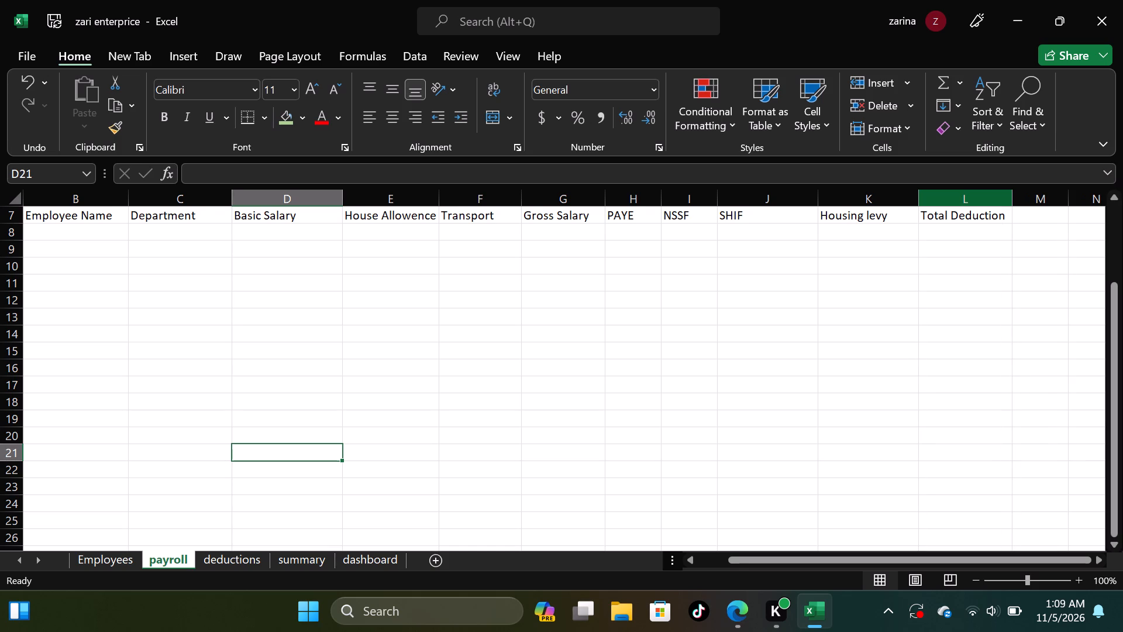
# Enter the column header "Net Salary" in cell M7 of the payroll sheet.
pyautogui.click(1020, 214)
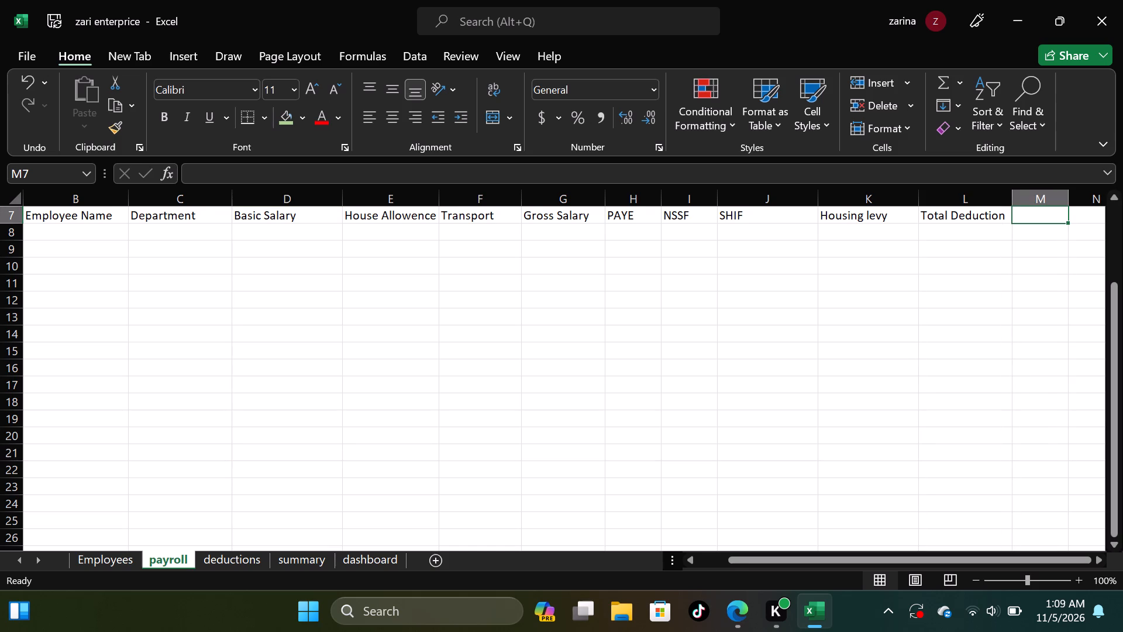
pyautogui.press('n')
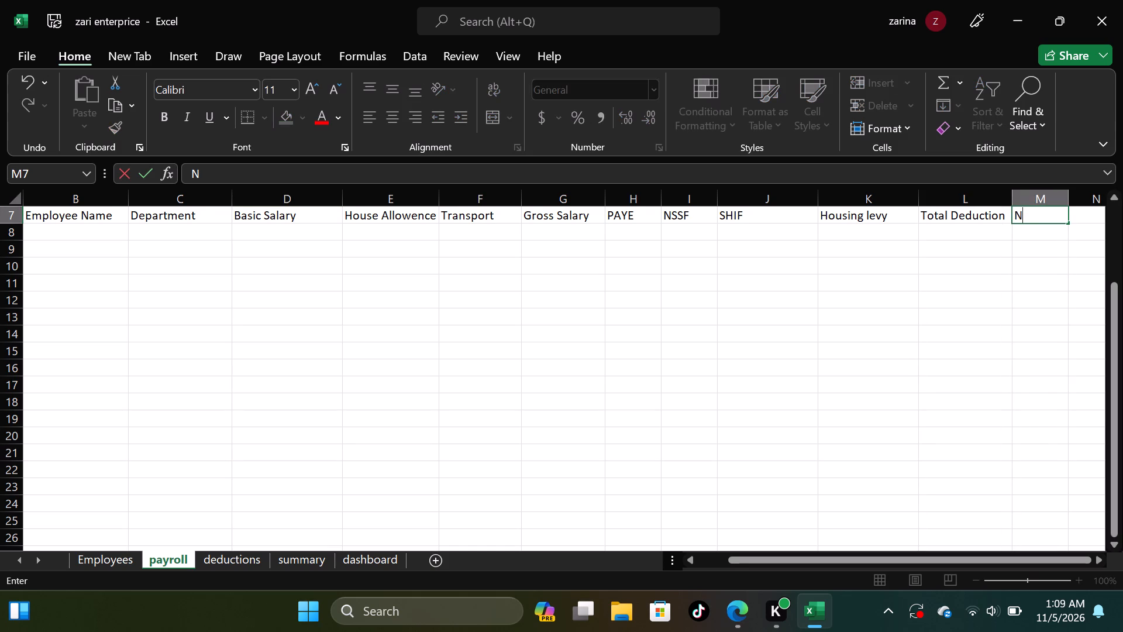
pyautogui.write('et')
pyautogui.press('space')
pyautogui.press('s')
pyautogui.press('a')
pyautogui.write('lary')
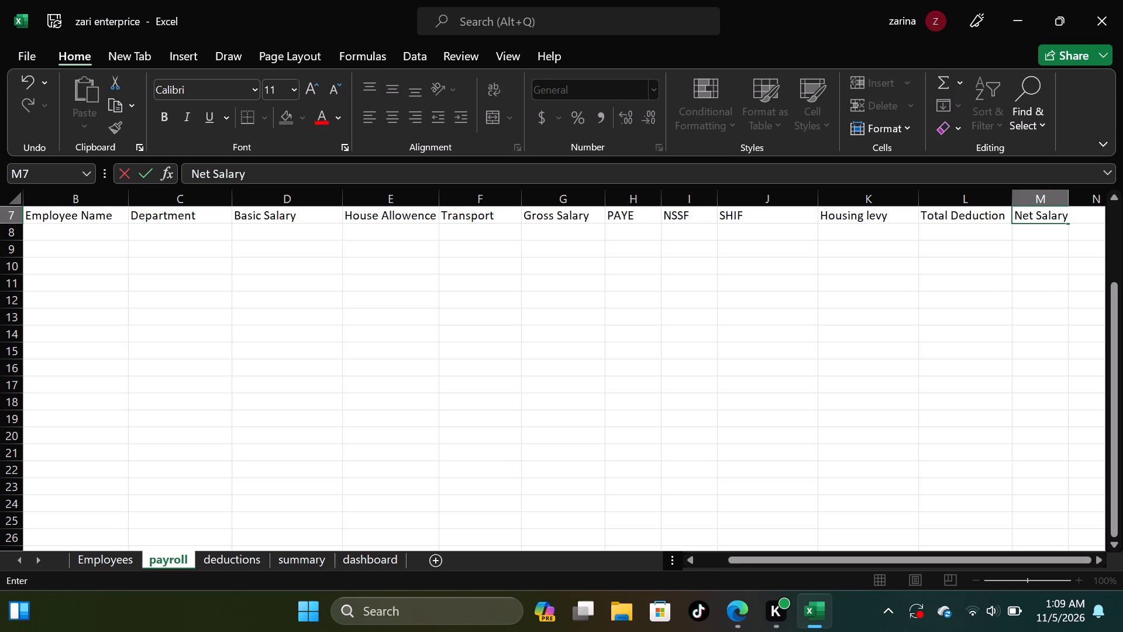
pyautogui.click(359, 299)
pyautogui.click(359, 299)
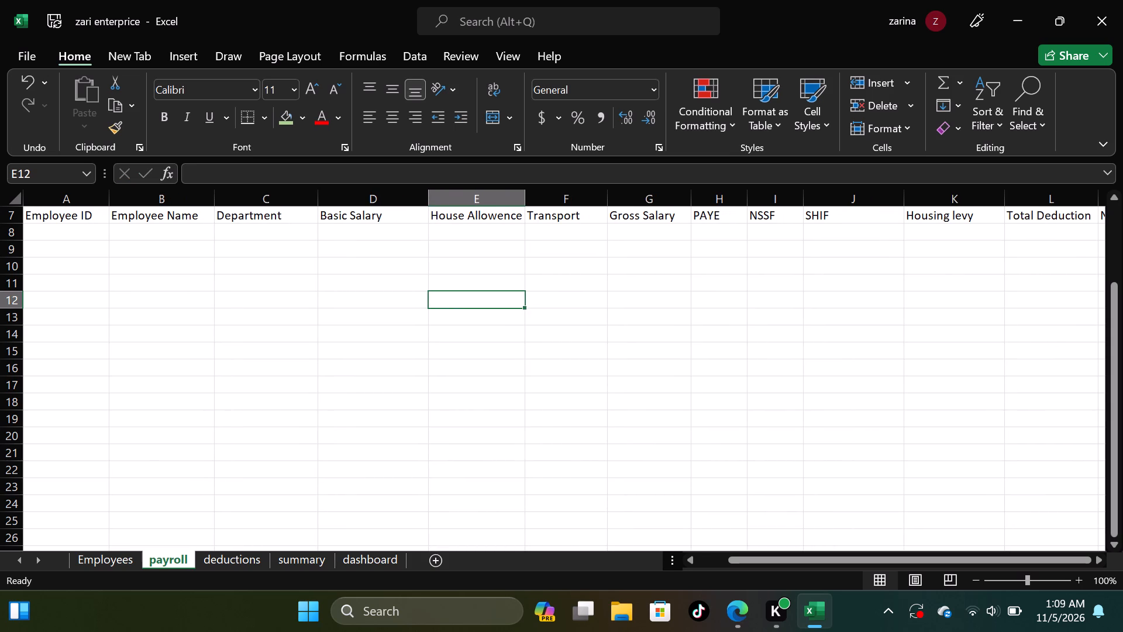
# Select cell A8 below the "Employee ID" header and save the zari enterprice workbook.
pyautogui.click(82, 229)
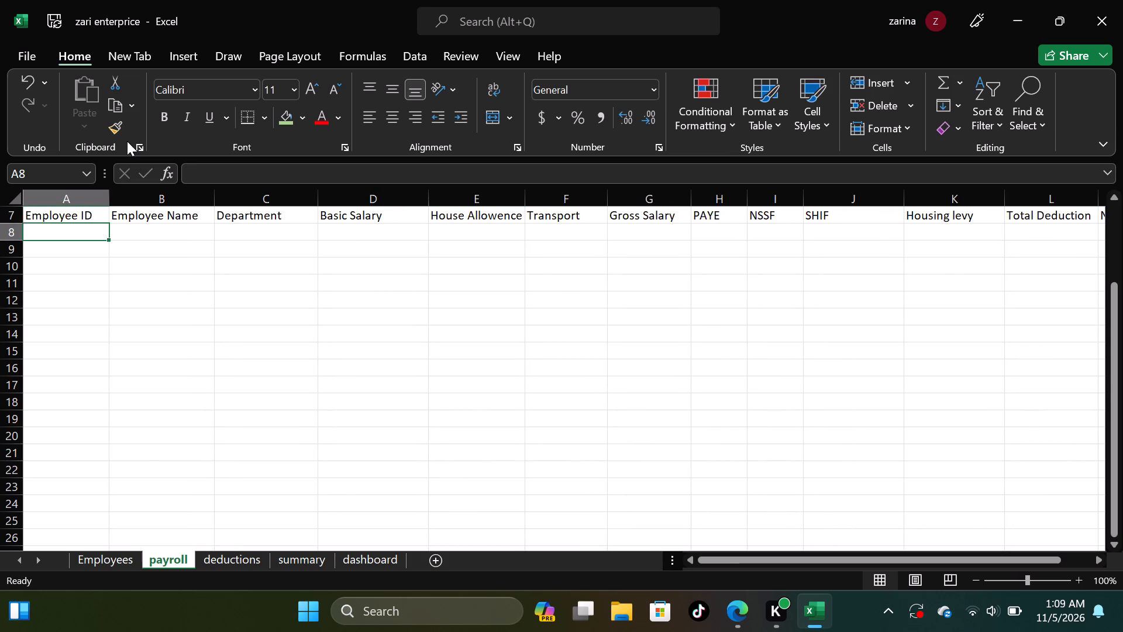
pyautogui.click(60, 17)
# Switch to the Employees sheet holding the employee records.
pyautogui.click(93, 557)
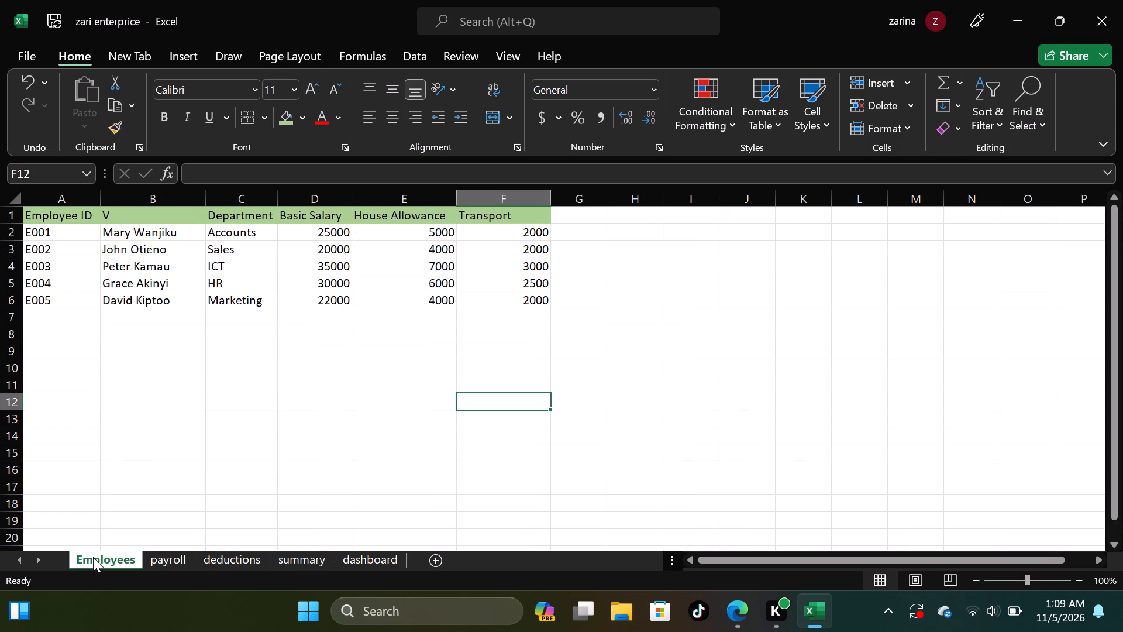
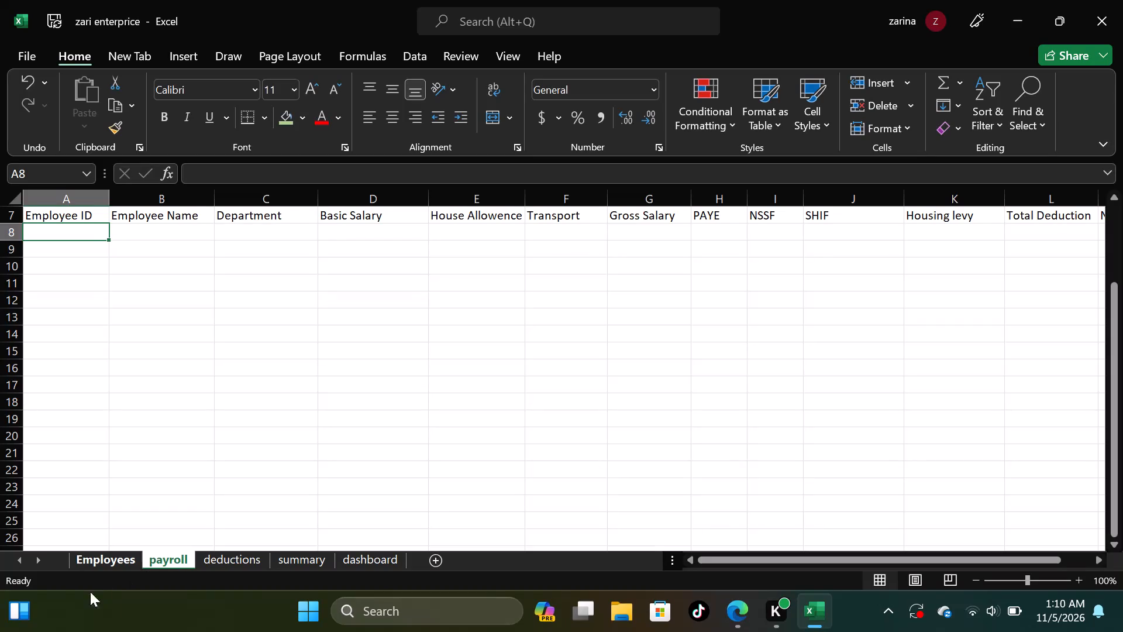
# Copy the five employee records A2:F6 from the Employees sheet and paste them into the payroll sheet starting at cell A8.
pyautogui.click(100, 558)
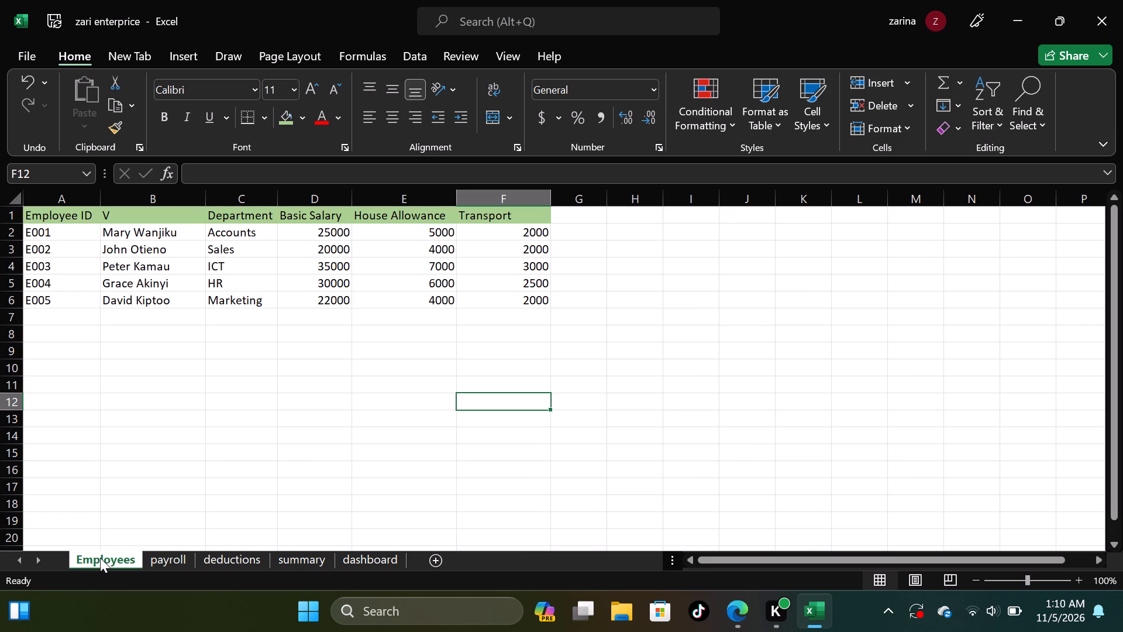
pyautogui.click(158, 553)
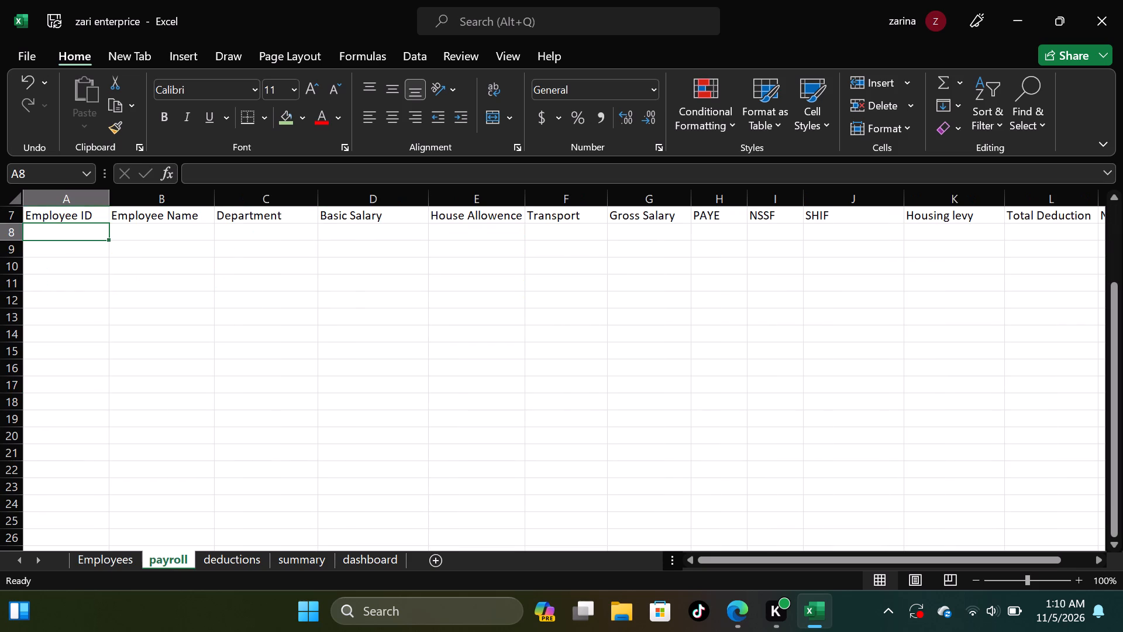
pyautogui.click(99, 558)
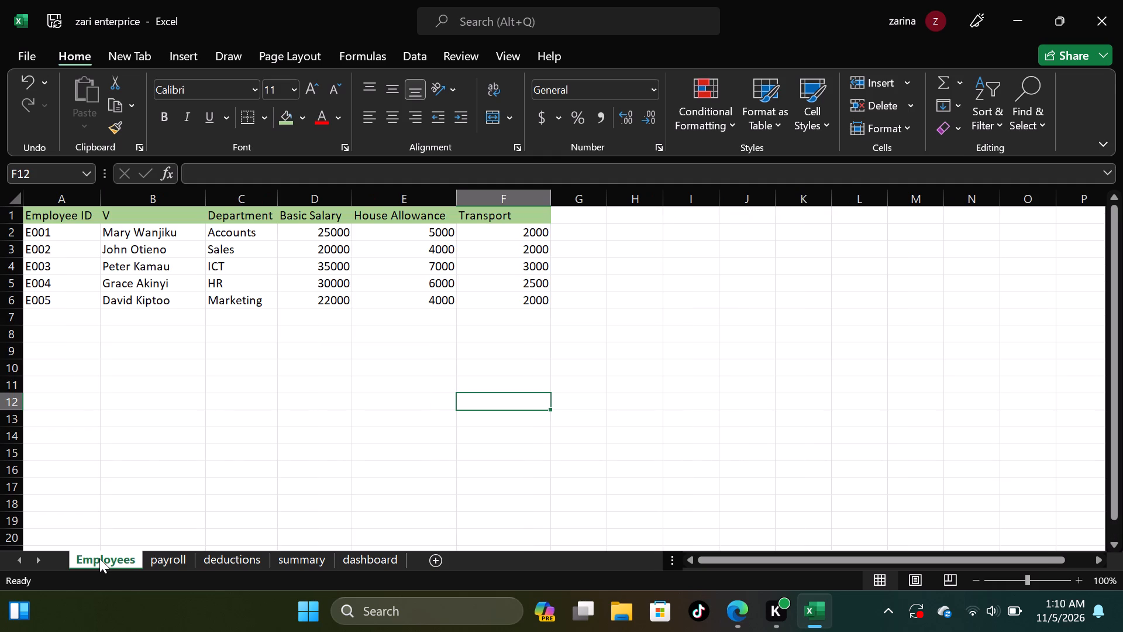
pyautogui.click(99, 558)
pyautogui.click(41, 236)
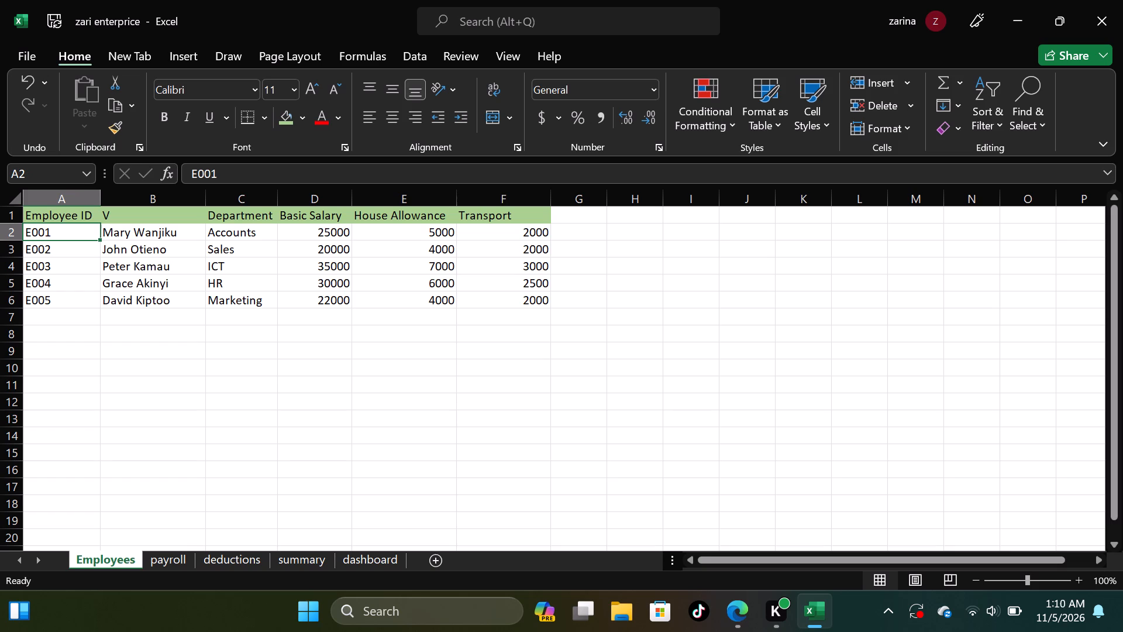
pyautogui.moveTo(41, 236); pyautogui.dragTo(192, 270)
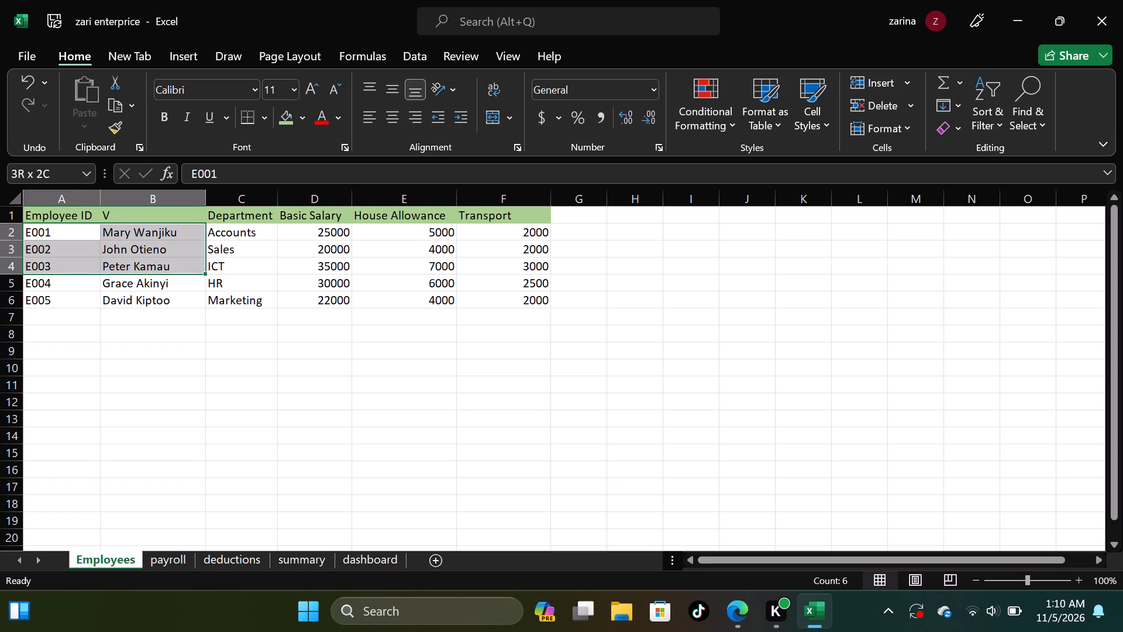
pyautogui.moveTo(192, 270); pyautogui.dragTo(507, 297)
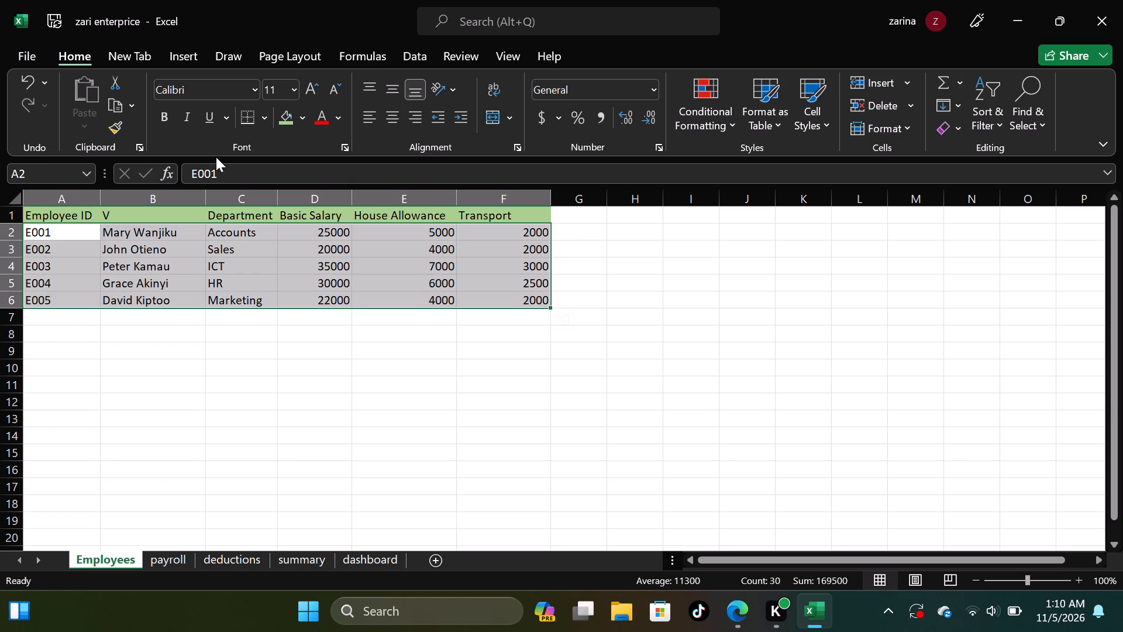
pyautogui.click(124, 101)
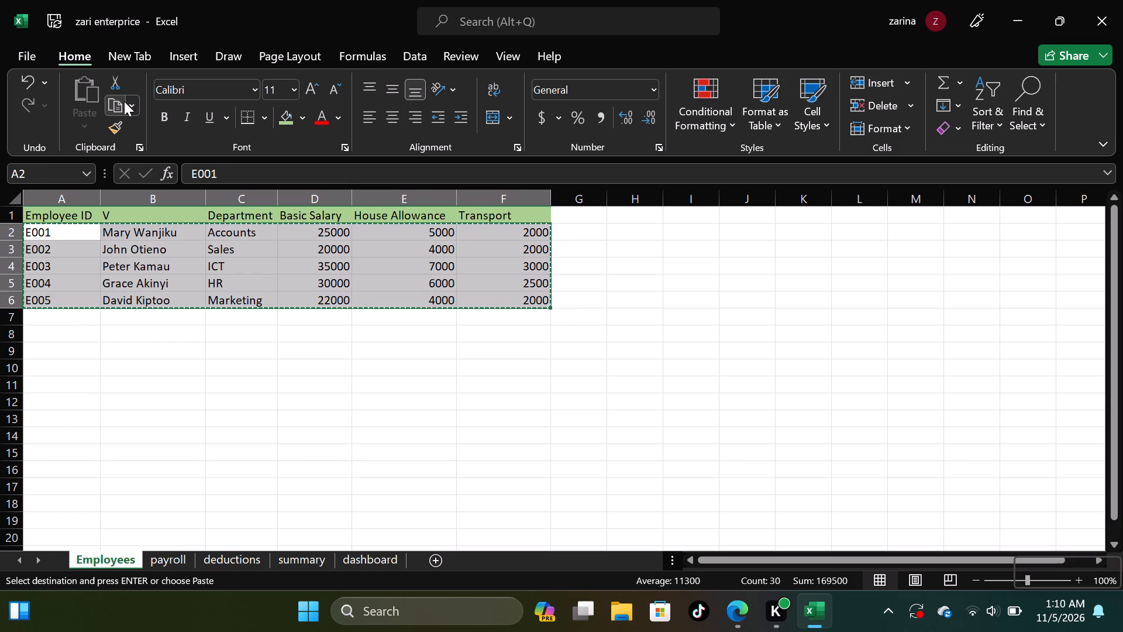
pyautogui.click(154, 558)
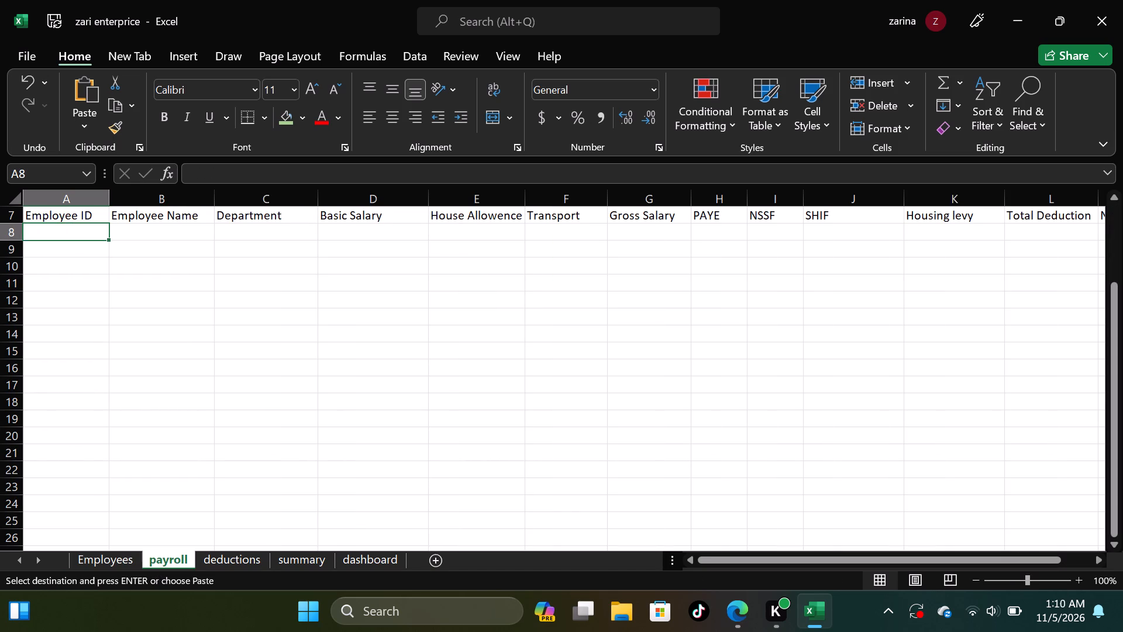
pyautogui.click(74, 233)
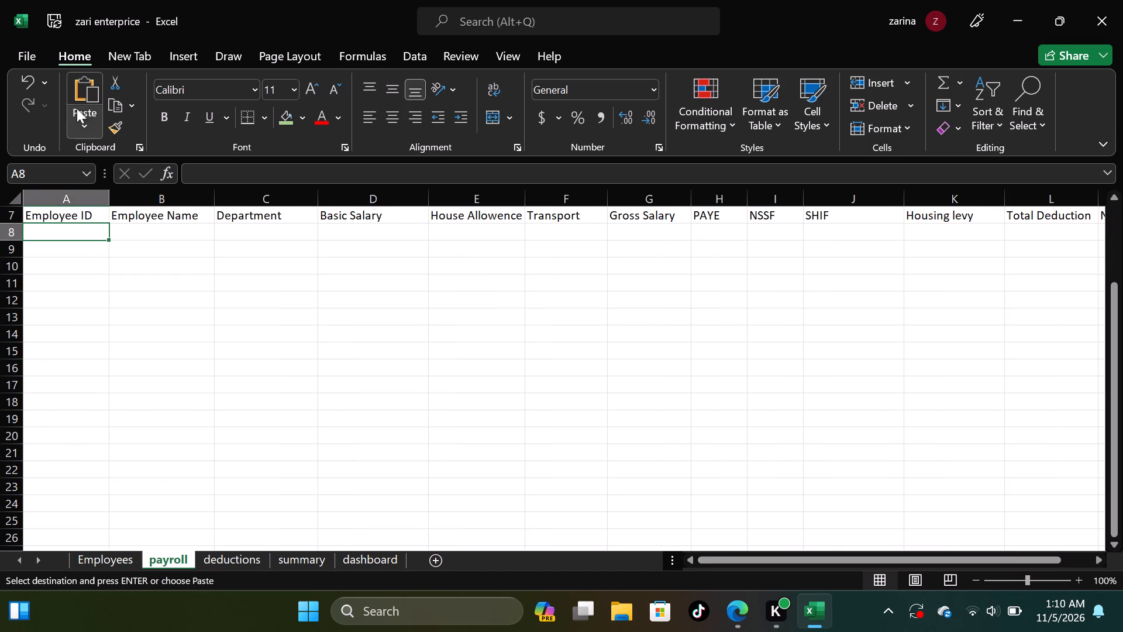
pyautogui.click(80, 99)
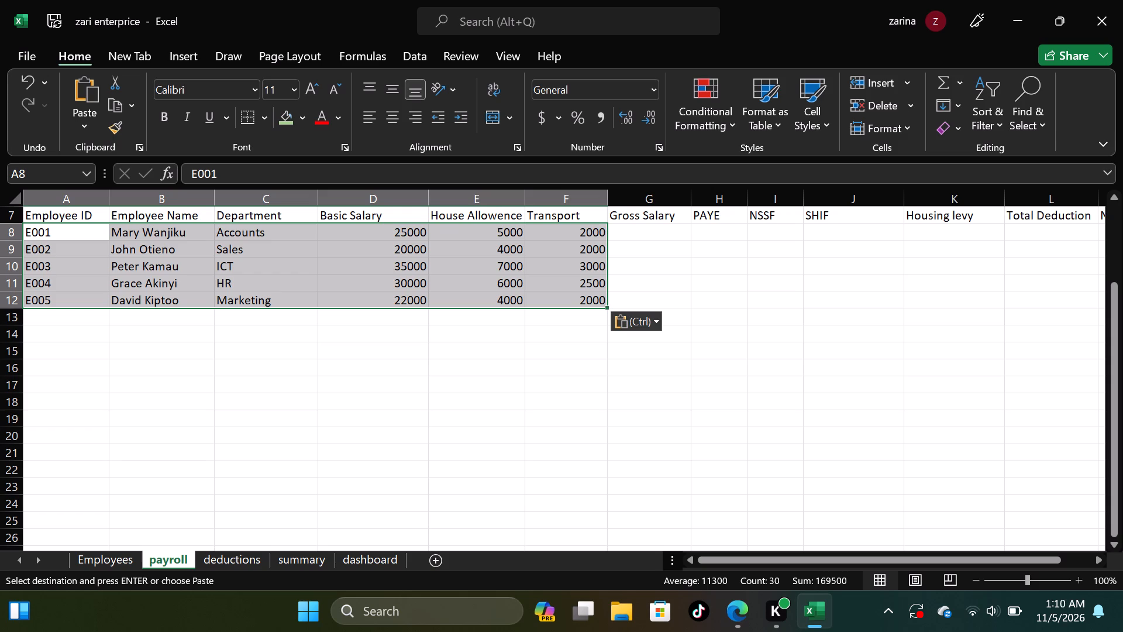
pyautogui.click(768, 299)
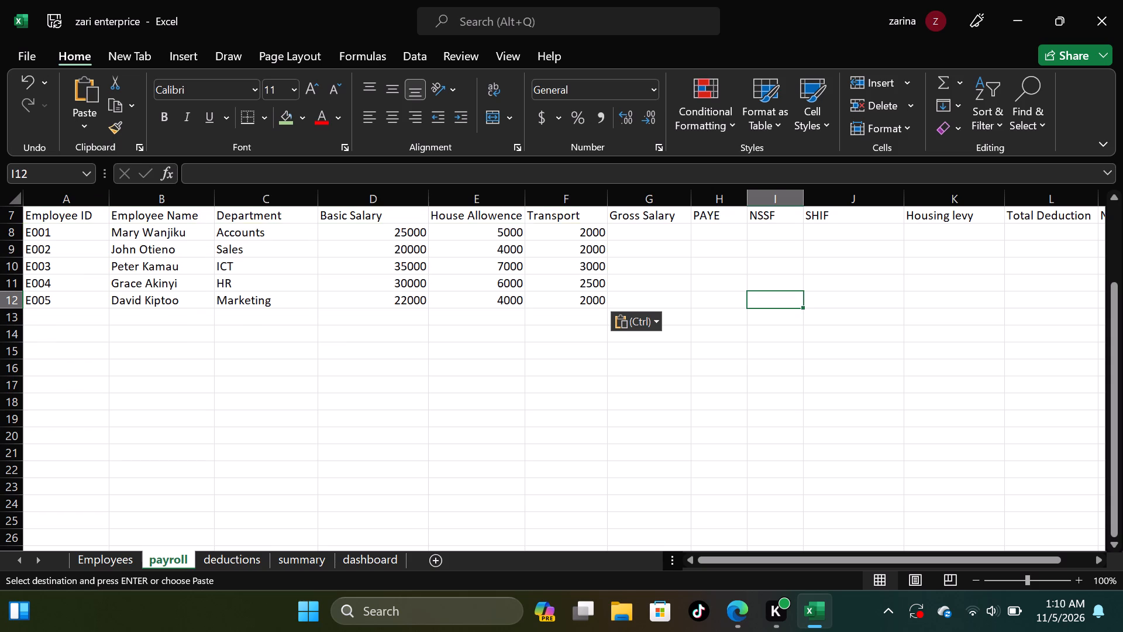
# Save the zari enterprice workbook.
pyautogui.click(47, 14)
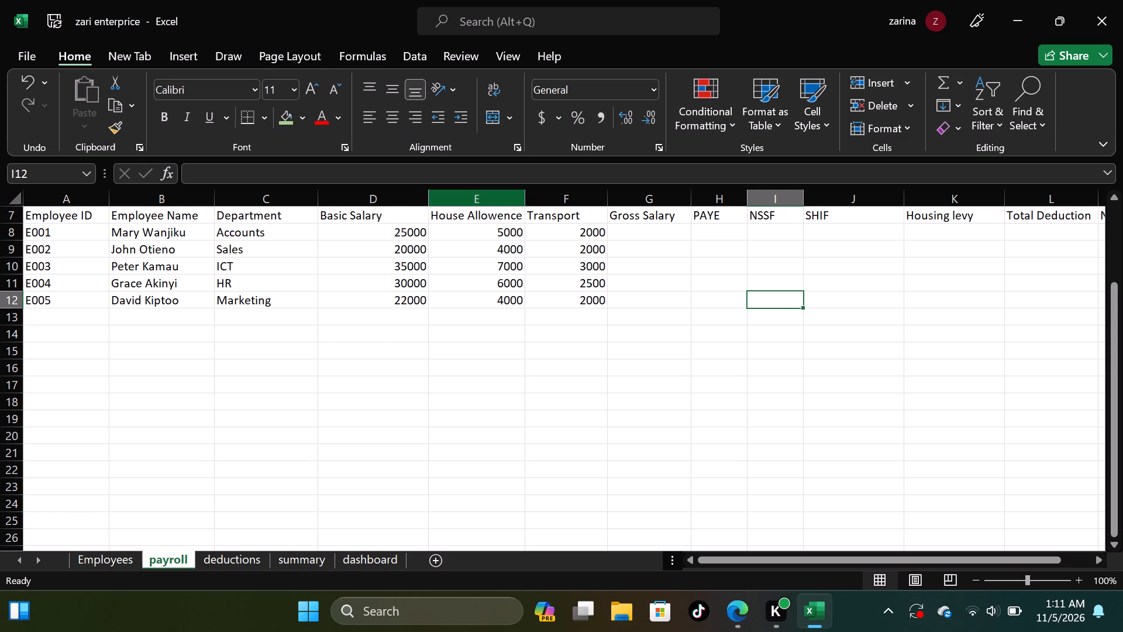
# Enter the formula =sum(d2:f2) in cell G8 under the "Gross Salary" header of the payroll sheet.
pyautogui.click(650, 229)
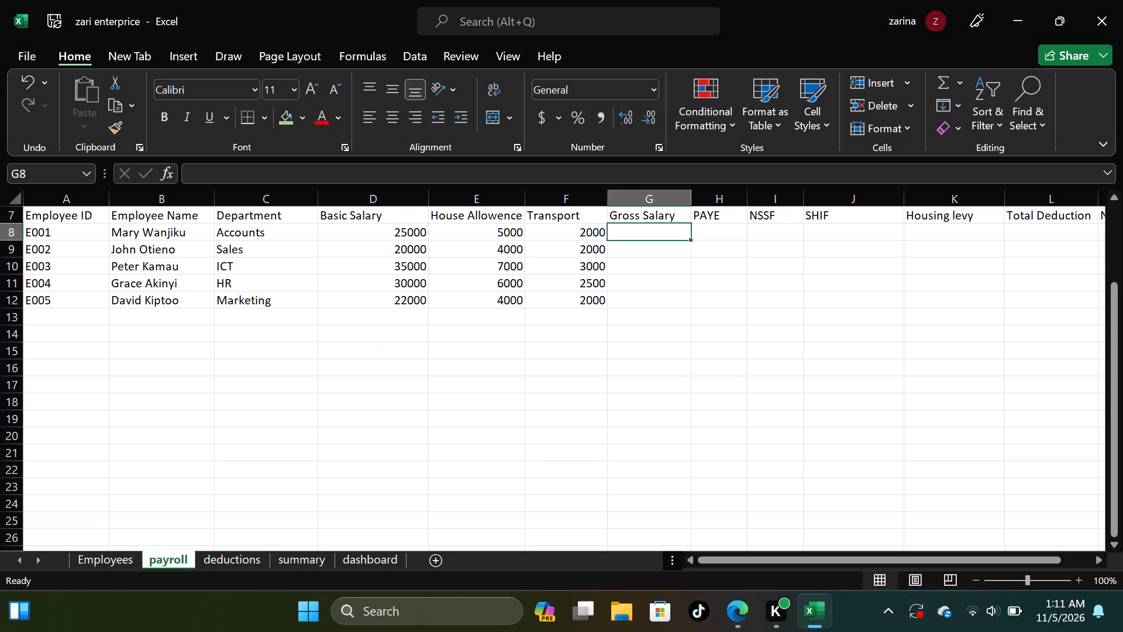
pyautogui.click(204, 176)
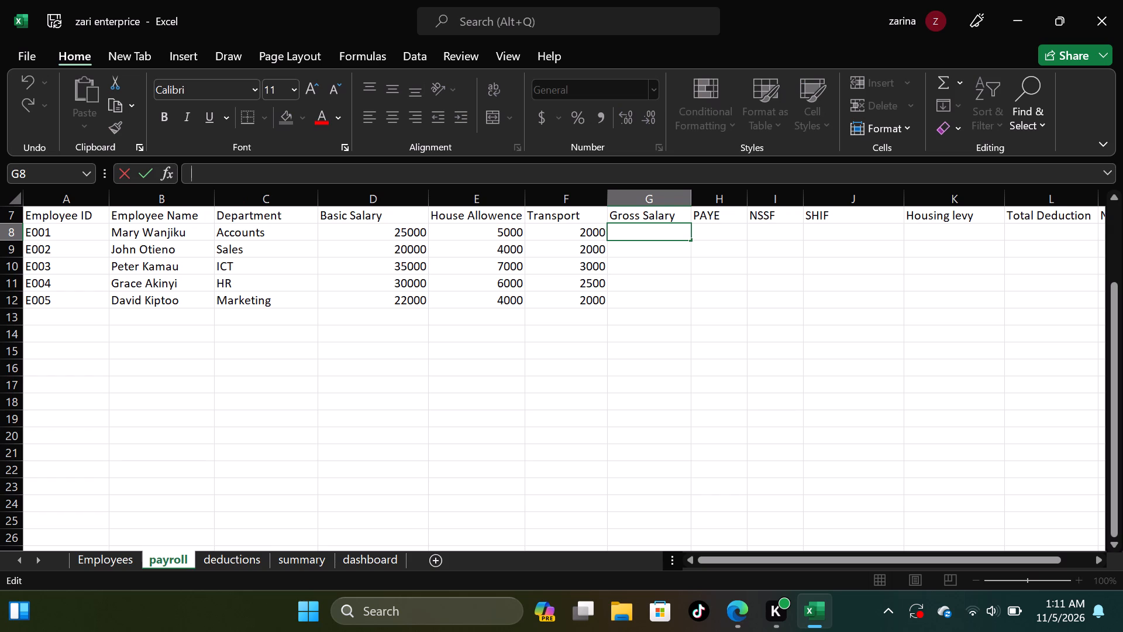
pyautogui.press('=')
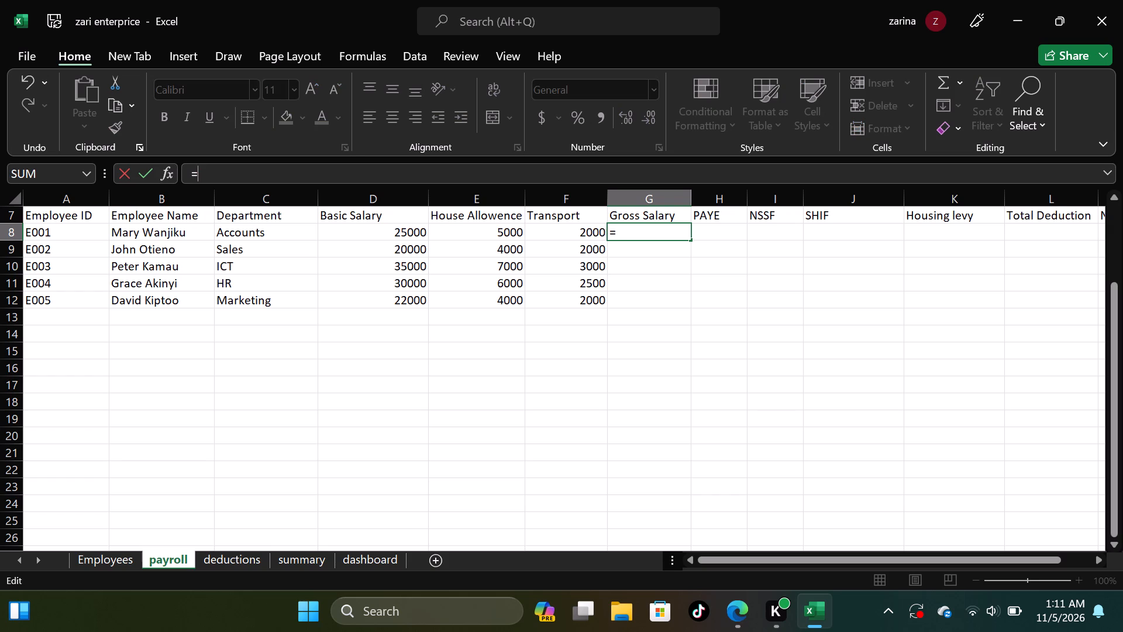
pyautogui.press('s')
pyautogui.write('um')
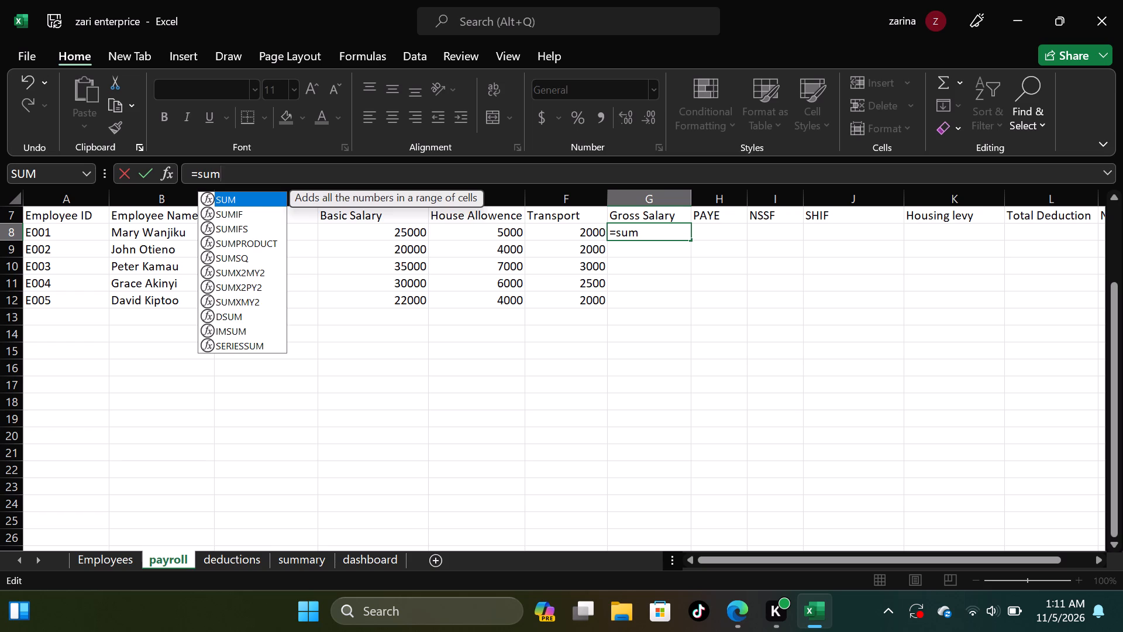
pyautogui.hotkey('shift', '(')
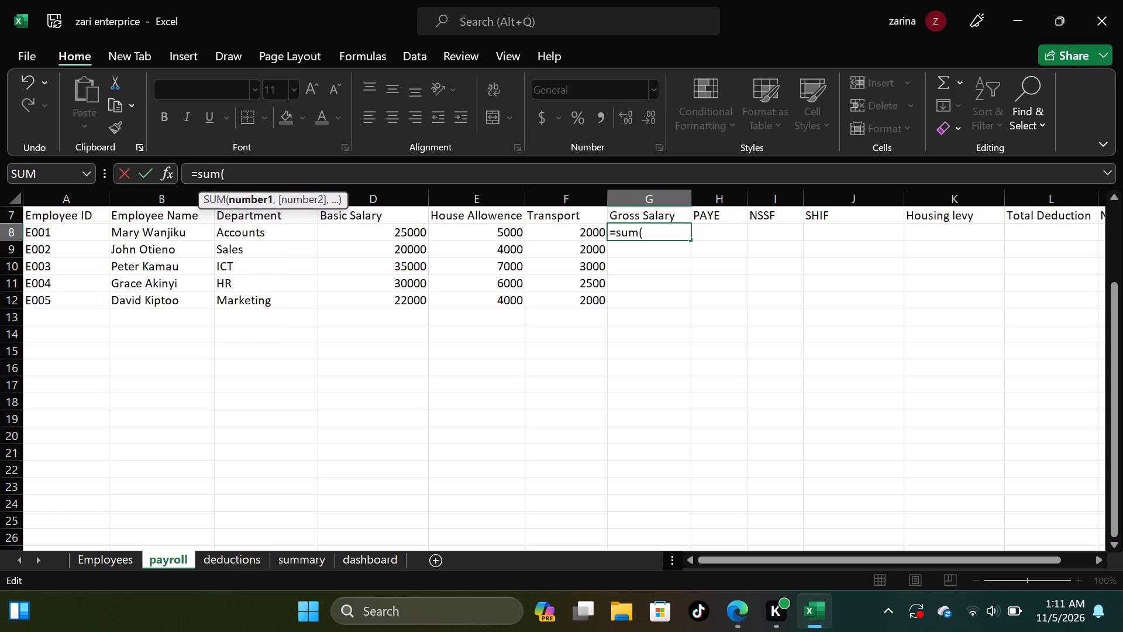
pyautogui.press('d')
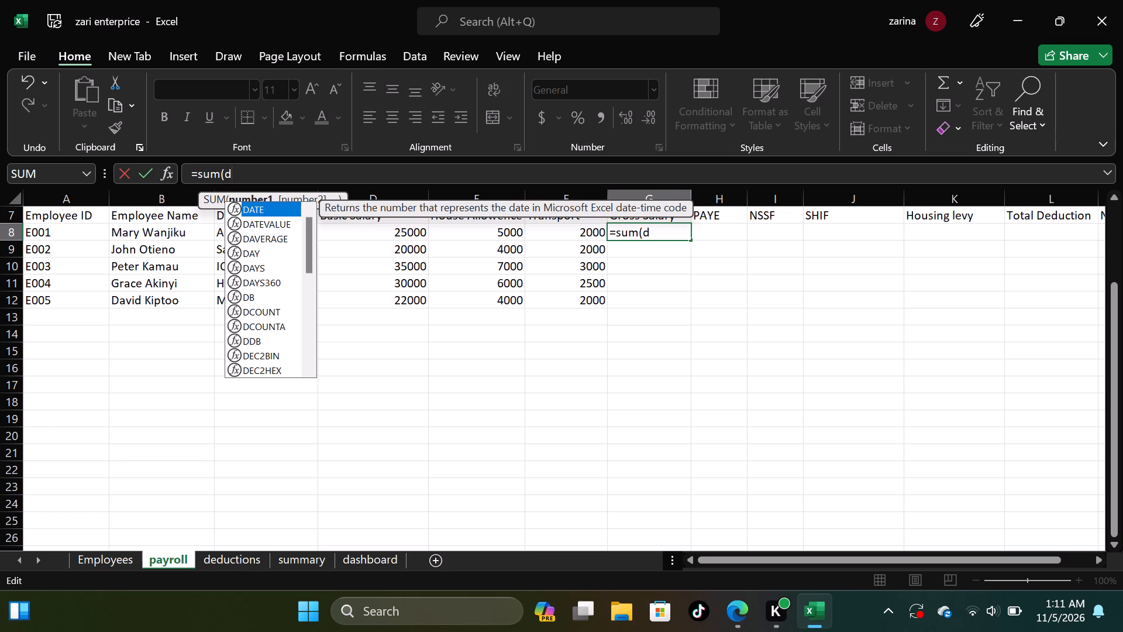
pyautogui.press('2')
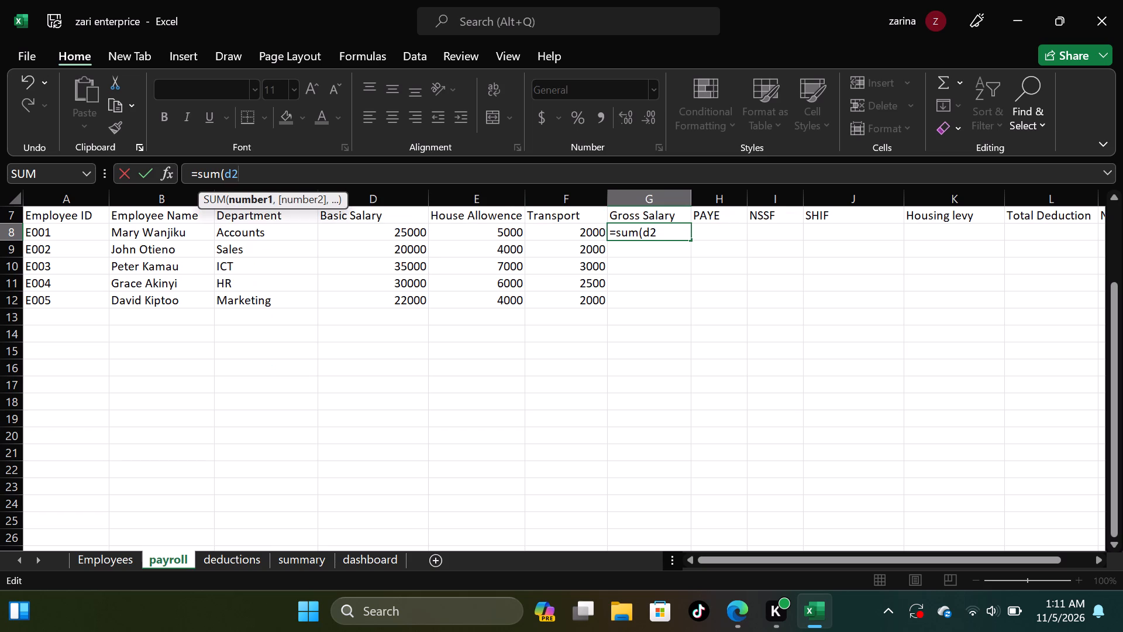
pyautogui.hotkey('shift', ':')
pyautogui.press('f')
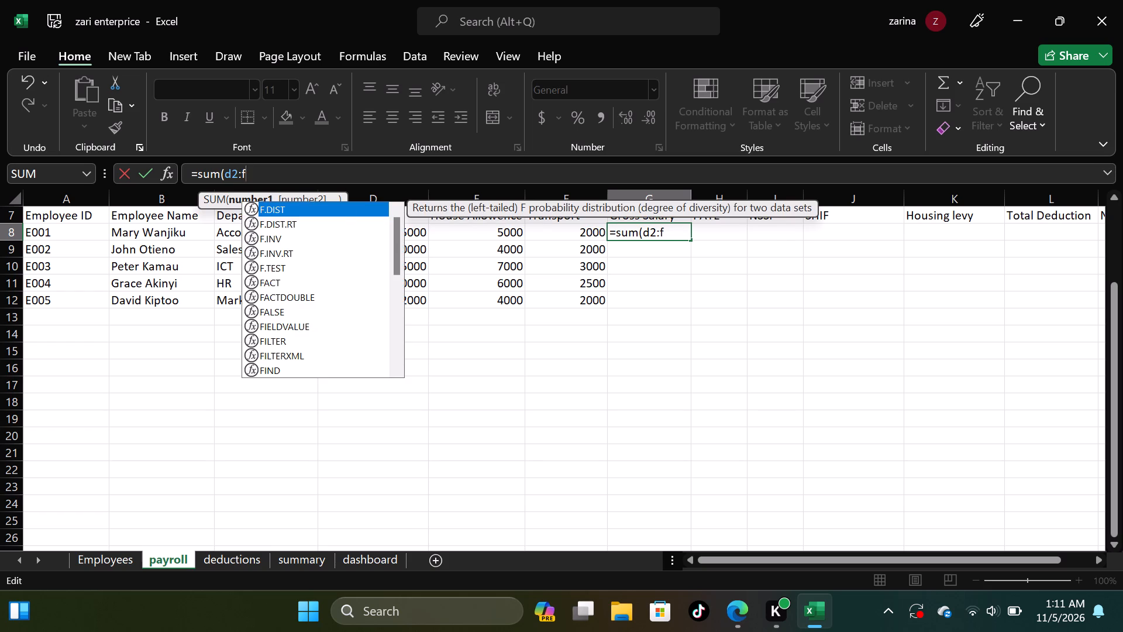
pyautogui.press('2')
pyautogui.hotkey('shift', ')')
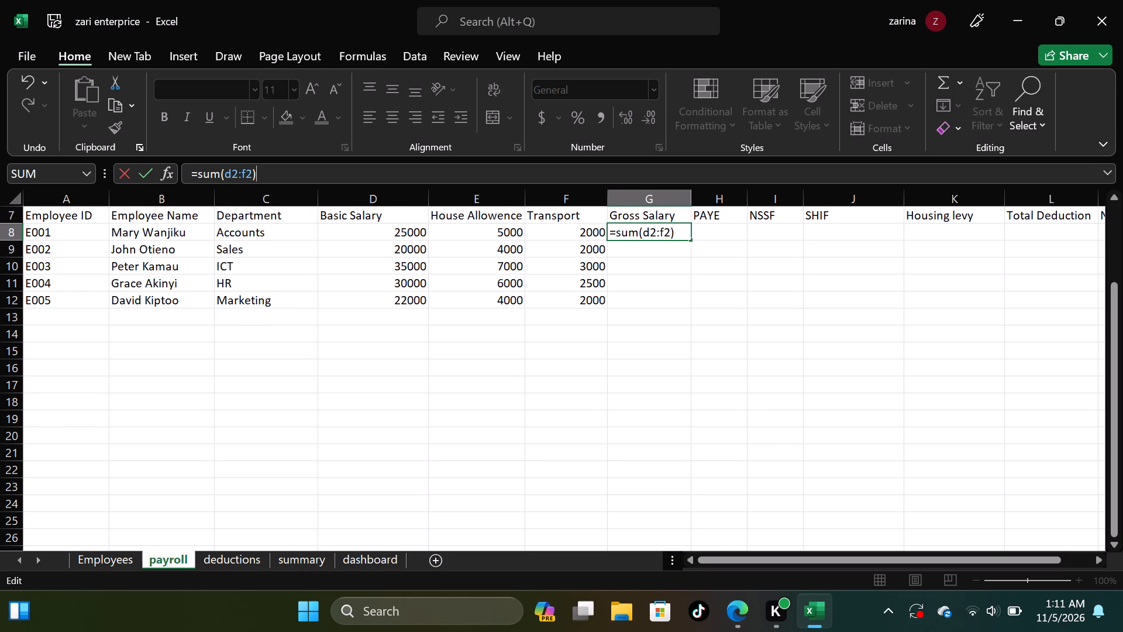
pyautogui.press('Return')
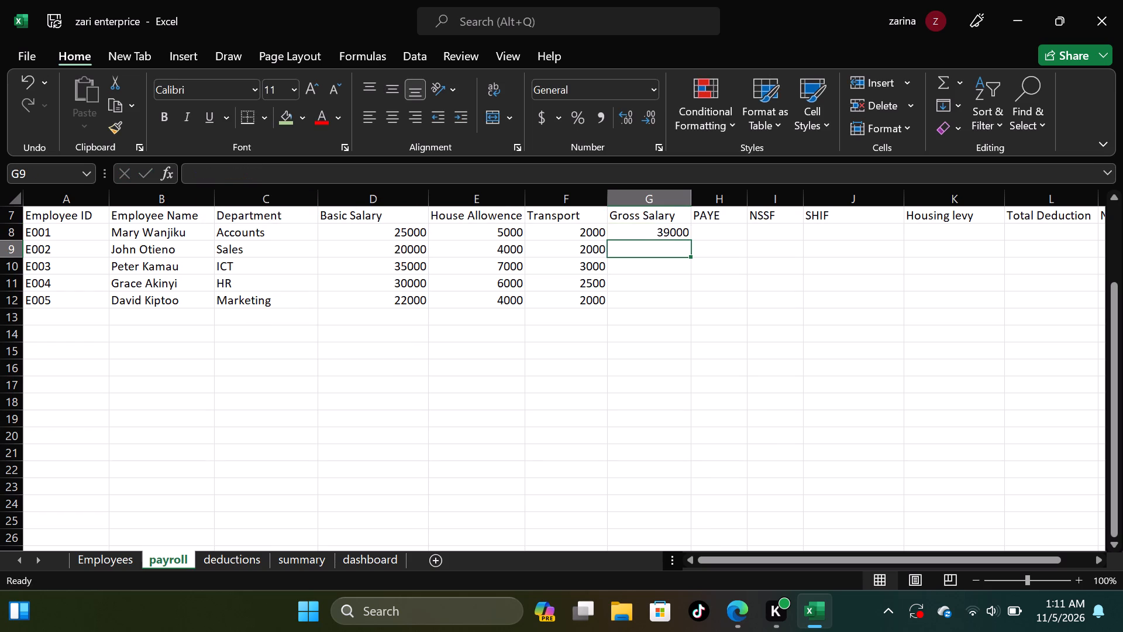
# Fill the Gross Salary formula from cell G8 down through G12 for the remaining employees.
pyautogui.click(642, 233)
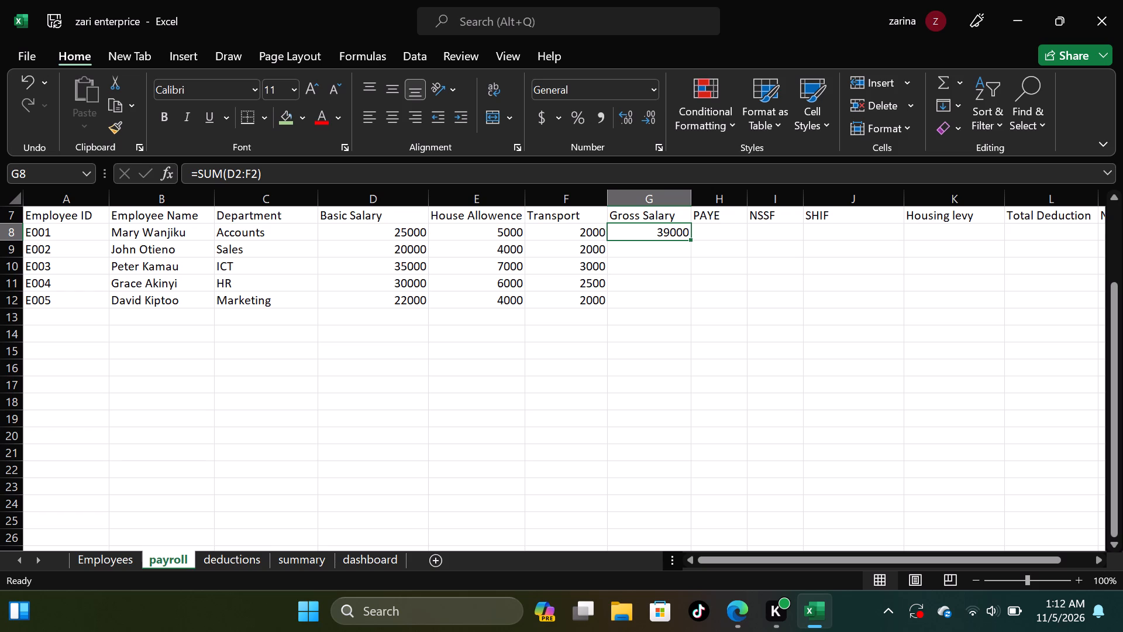
pyautogui.moveTo(688, 238); pyautogui.dragTo(686, 298)
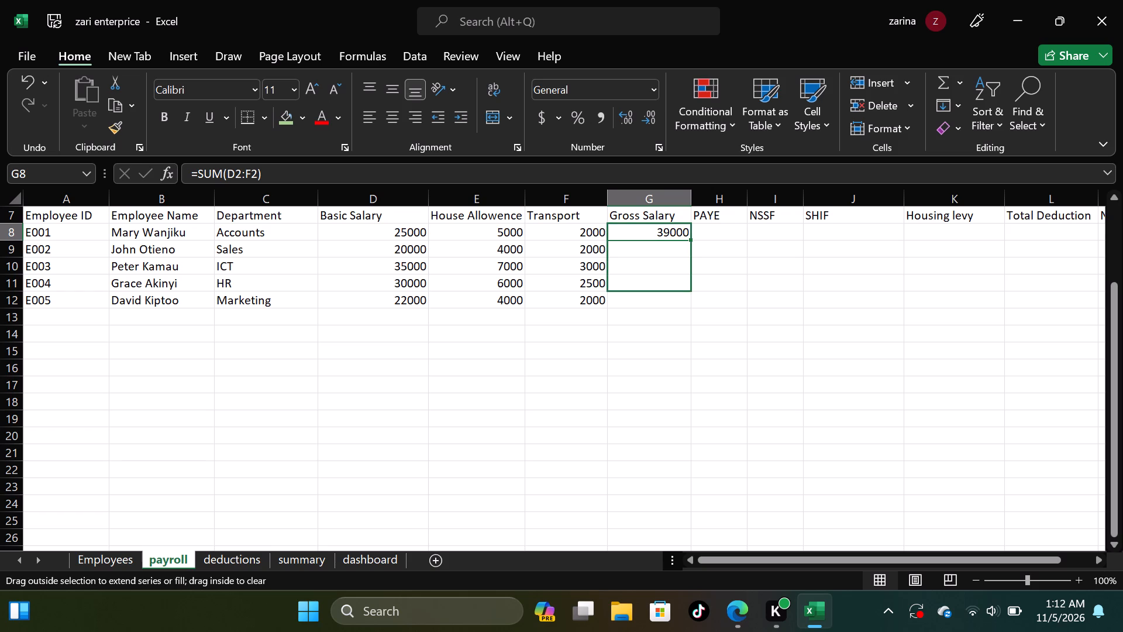
pyautogui.moveTo(686, 298); pyautogui.dragTo(686, 307)
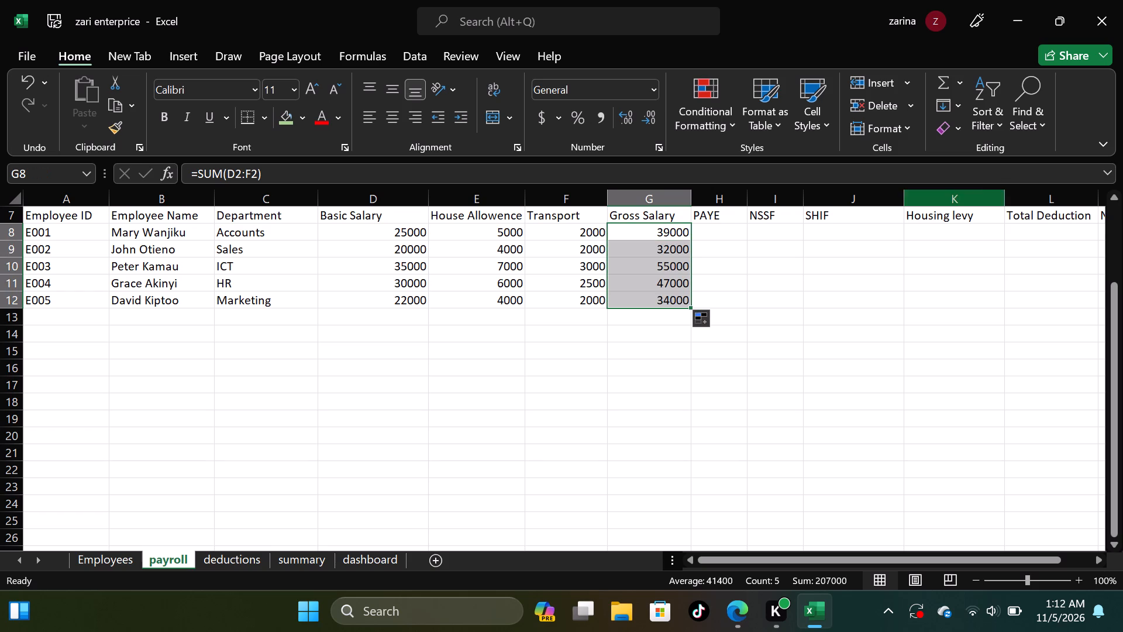
pyautogui.click(916, 288)
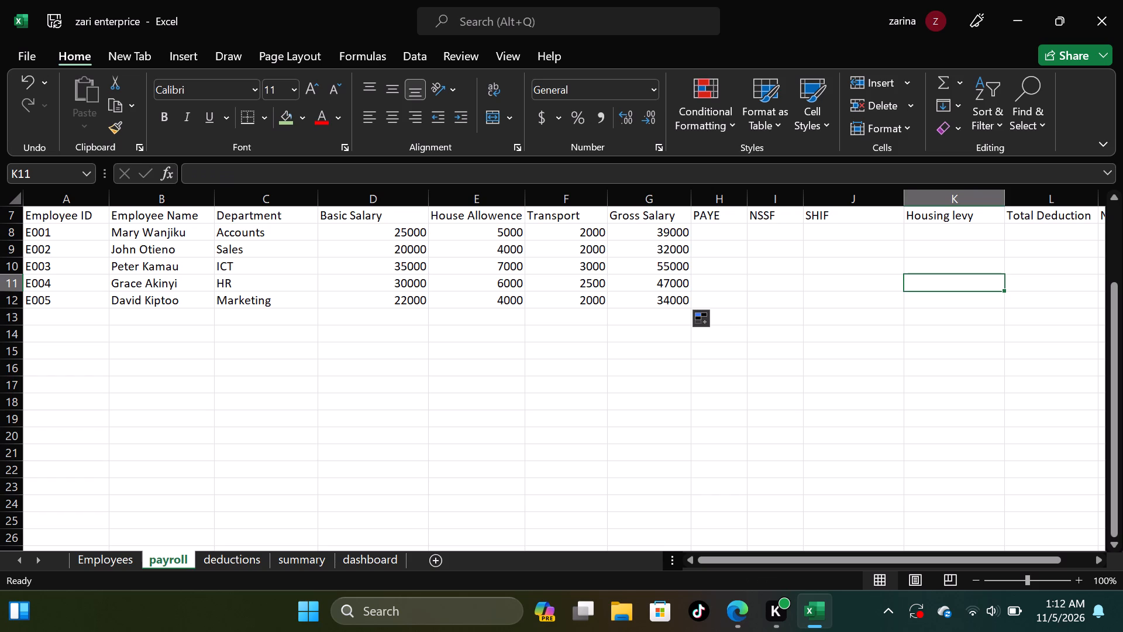
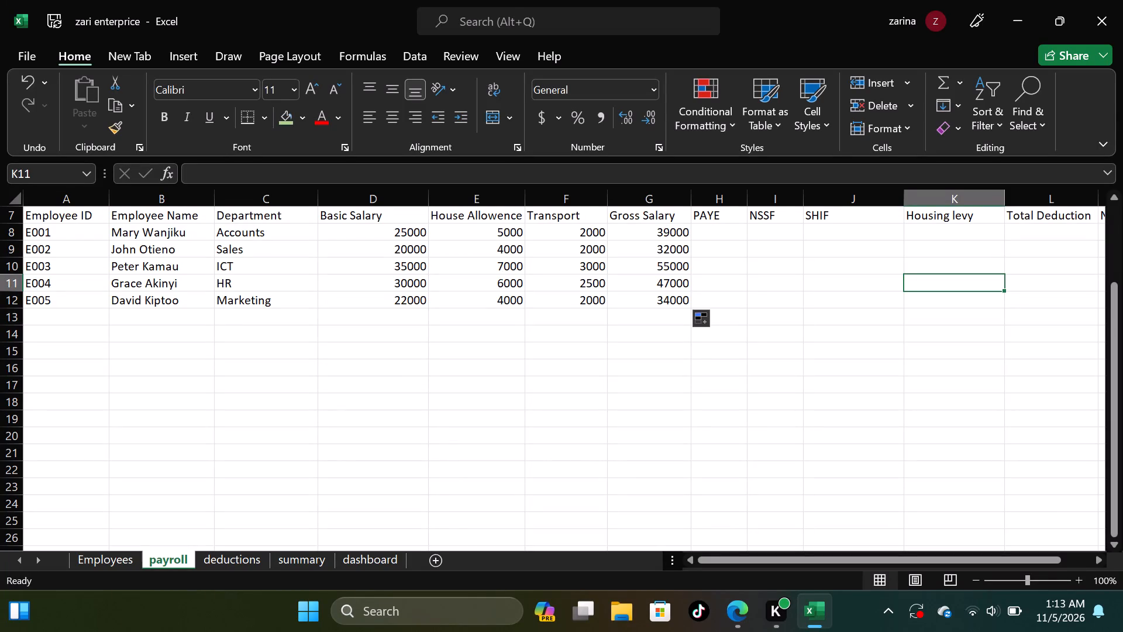
# Enter the PAYE values 32000, 26000, 45000, 38500 and 2800 in cells H8 through H12 of the payroll sheet.
pyautogui.click(712, 228)
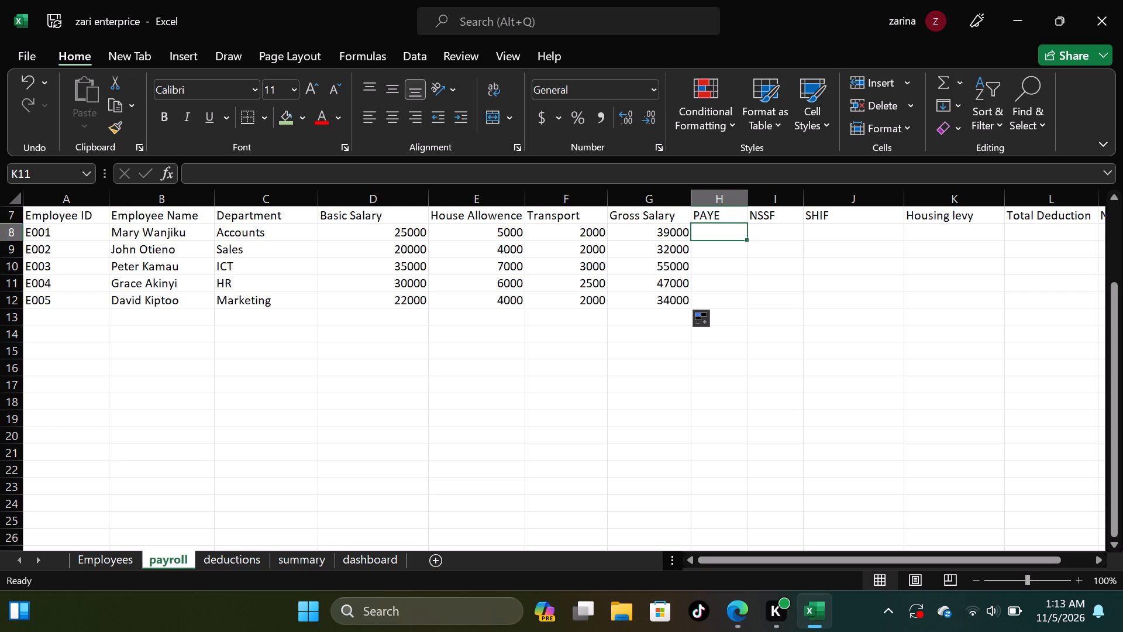
pyautogui.write('32')
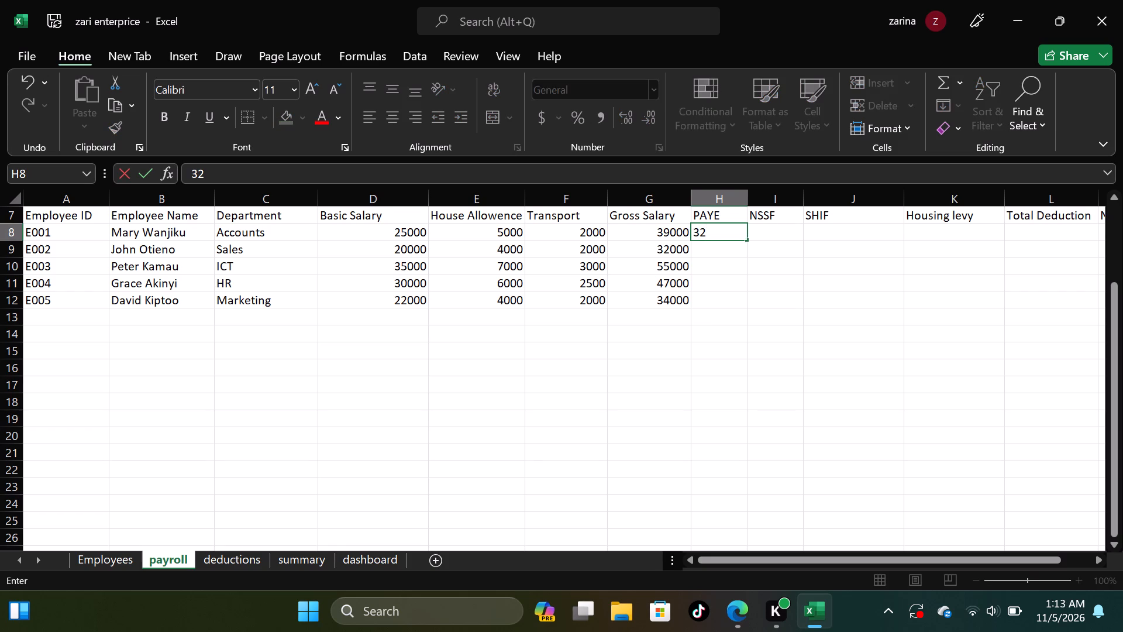
pyautogui.write('00')
pyautogui.press('0')
pyautogui.press('Down')
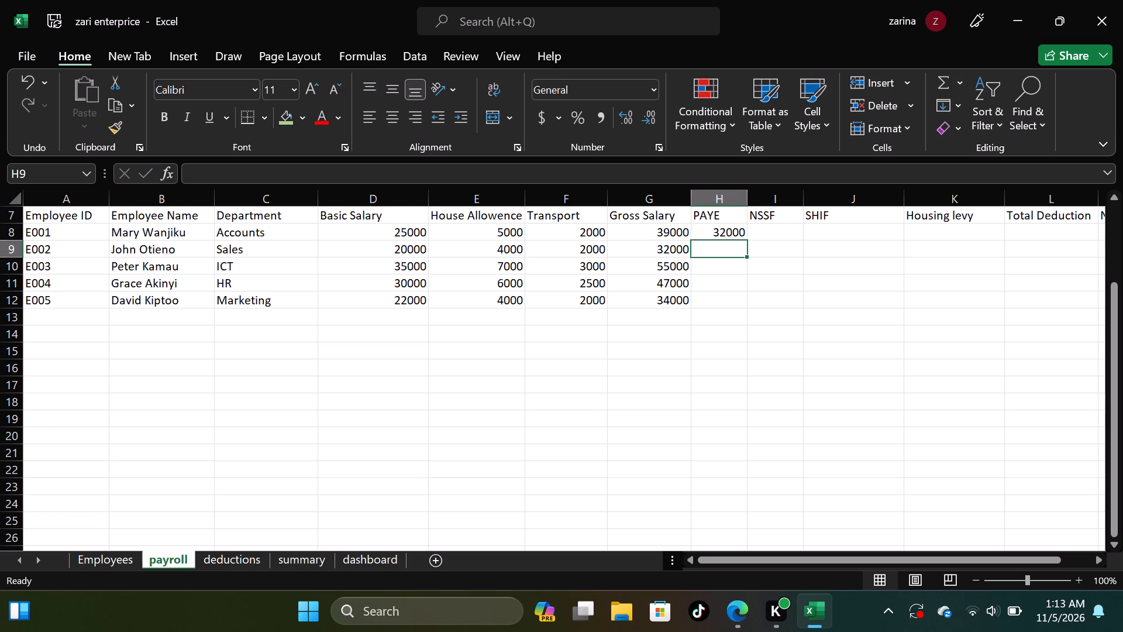
pyautogui.press('2')
pyautogui.press('6')
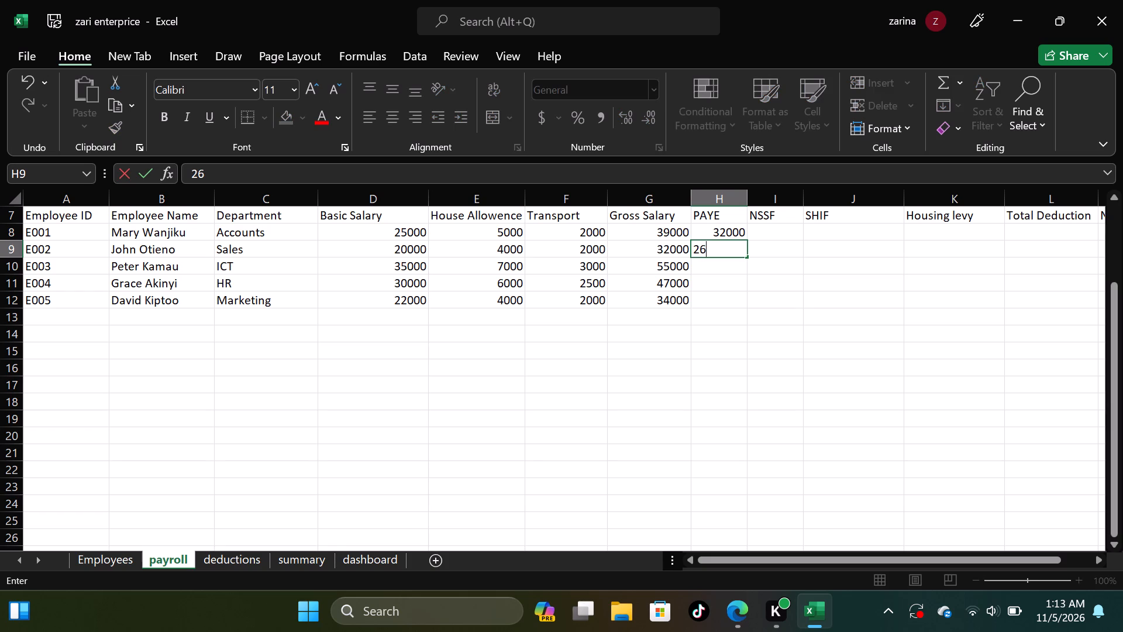
pyautogui.write('000')
pyautogui.press('Down')
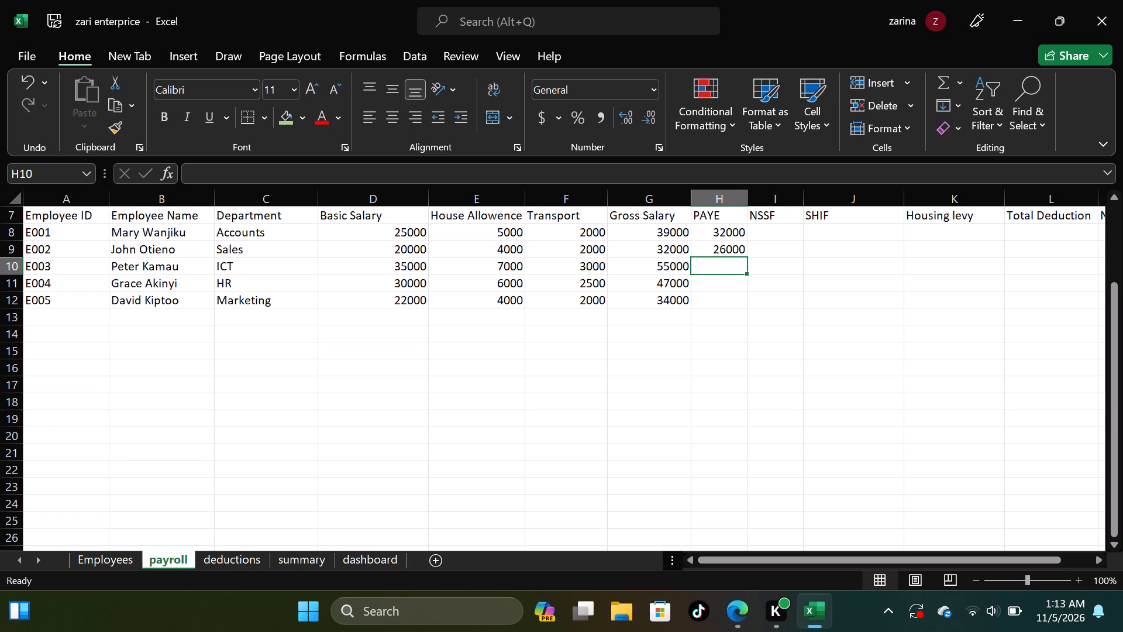
pyautogui.write('45')
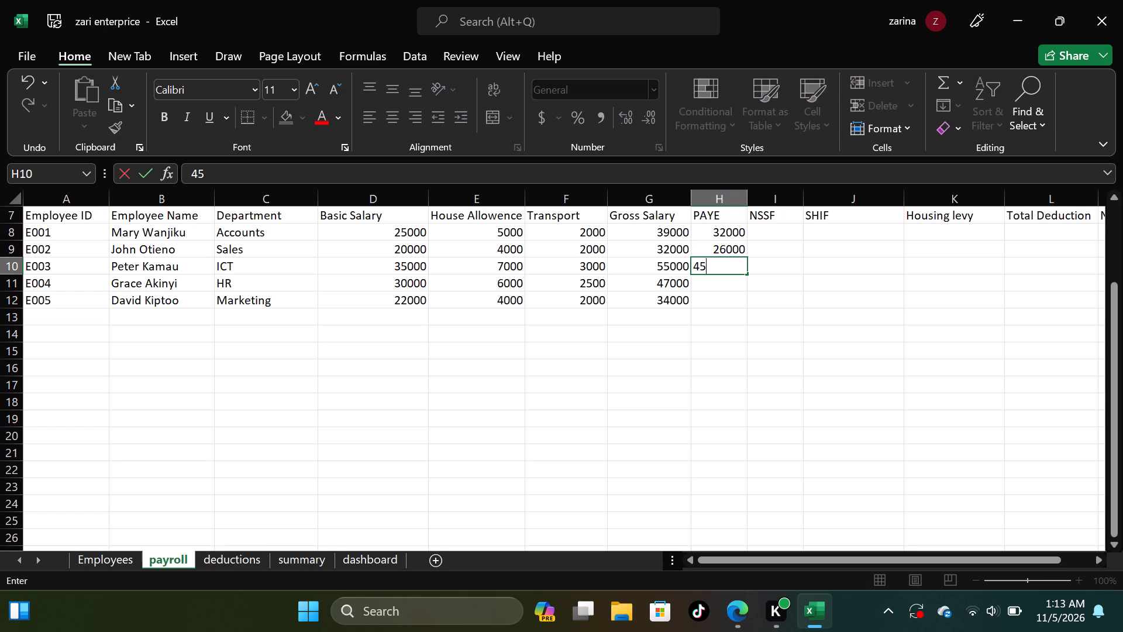
pyautogui.write('000')
pyautogui.press('Down')
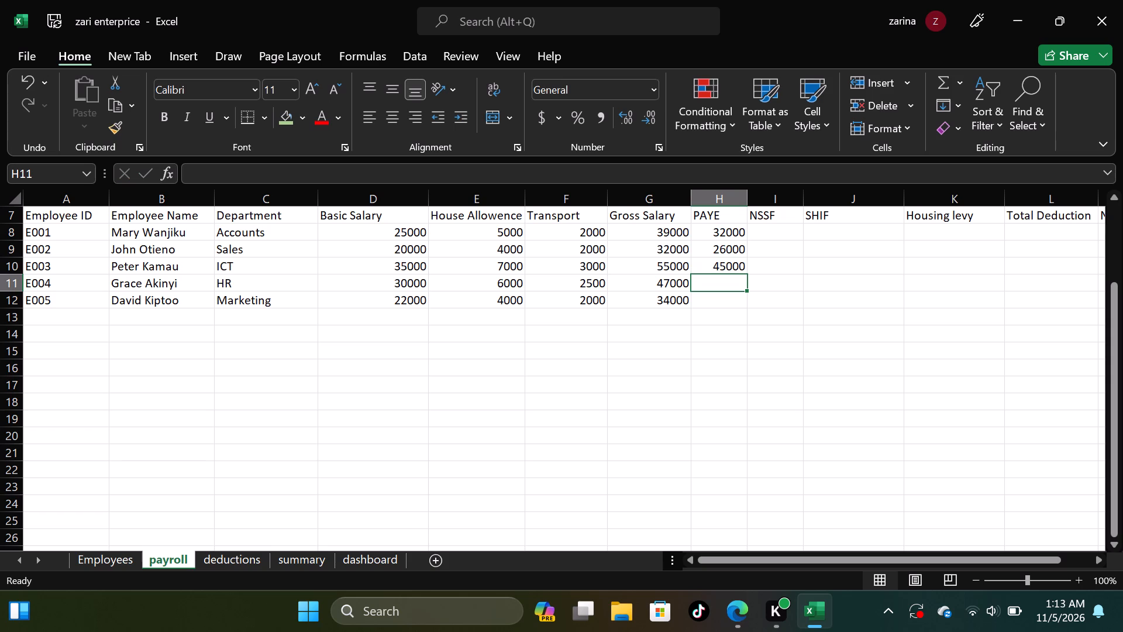
pyautogui.write('38')
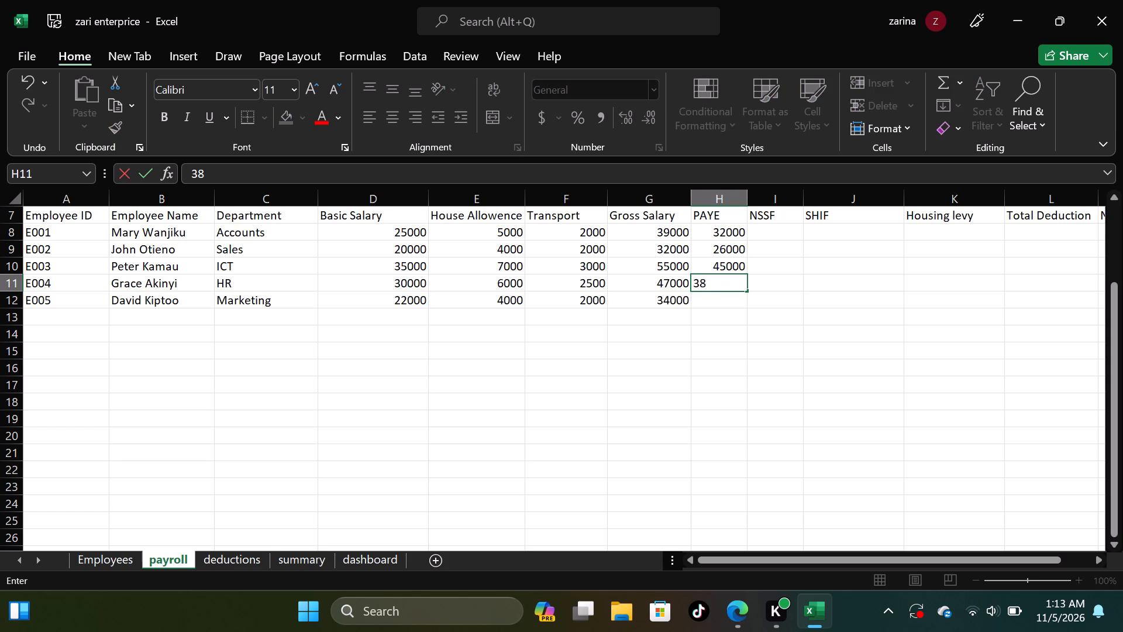
pyautogui.write('500')
pyautogui.press('Down')
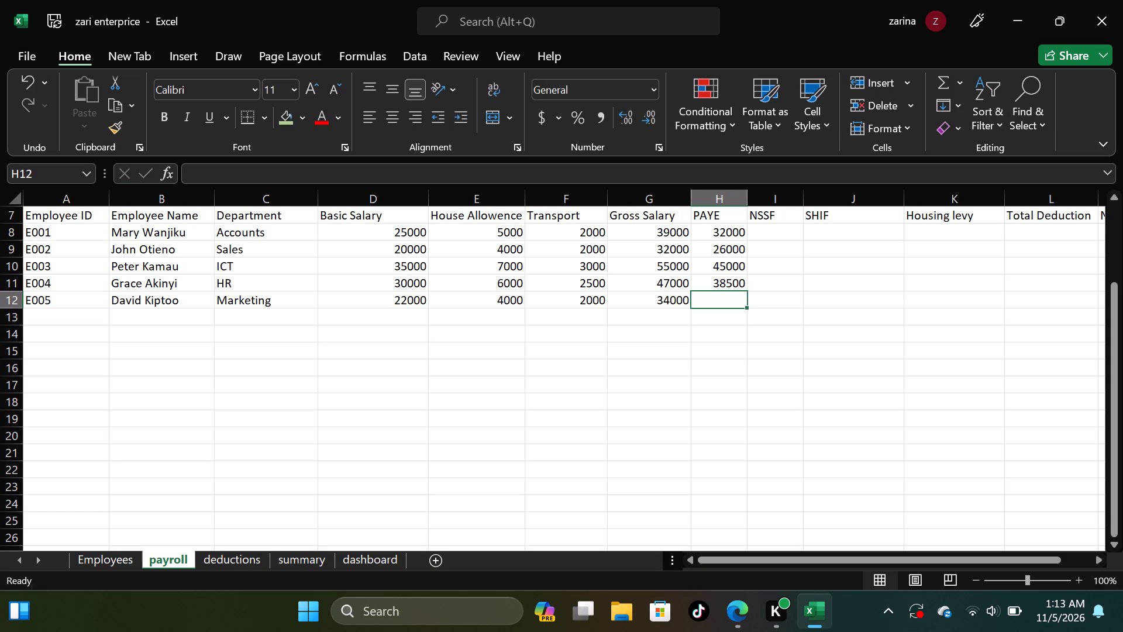
pyautogui.press('2')
pyautogui.press('8')
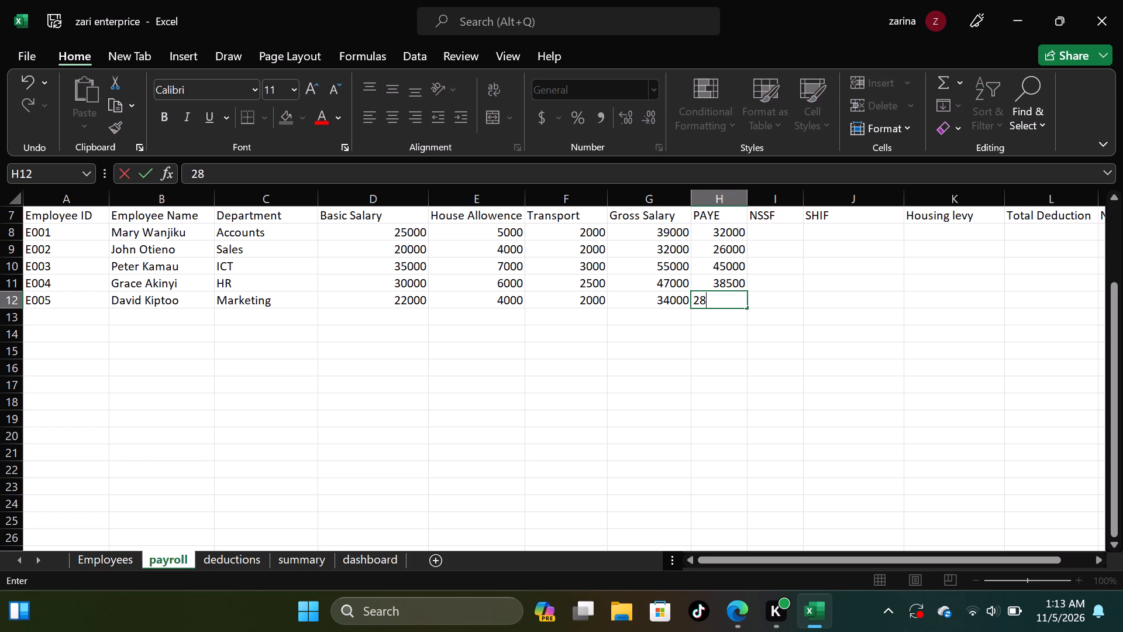
pyautogui.write('00')
pyautogui.press('Right')
# Enter the formula =d2*6% in cell I8 under the "NSSF" header.
pyautogui.press('Up')
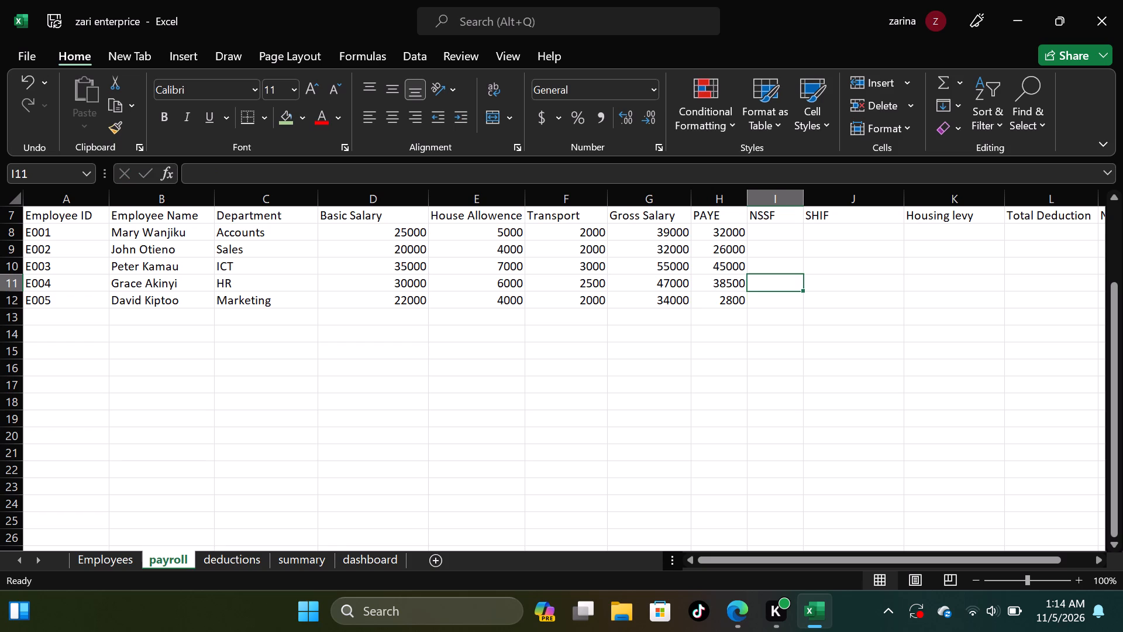
pyautogui.press('Up')
pyautogui.press('Up')
pyautogui.press('Up')
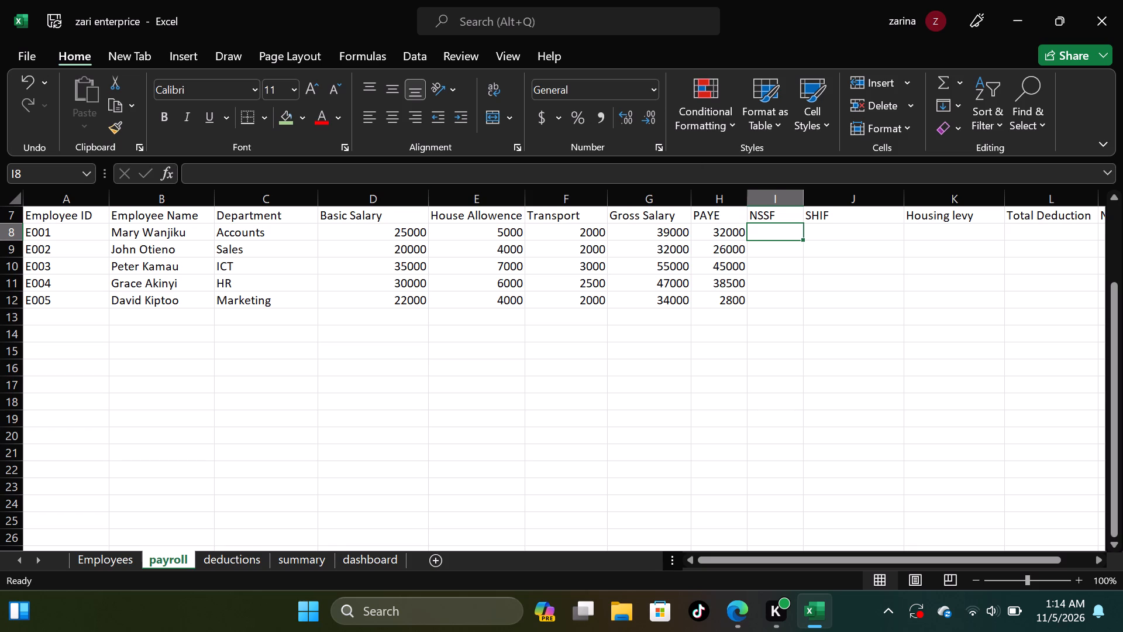
pyautogui.click(198, 174)
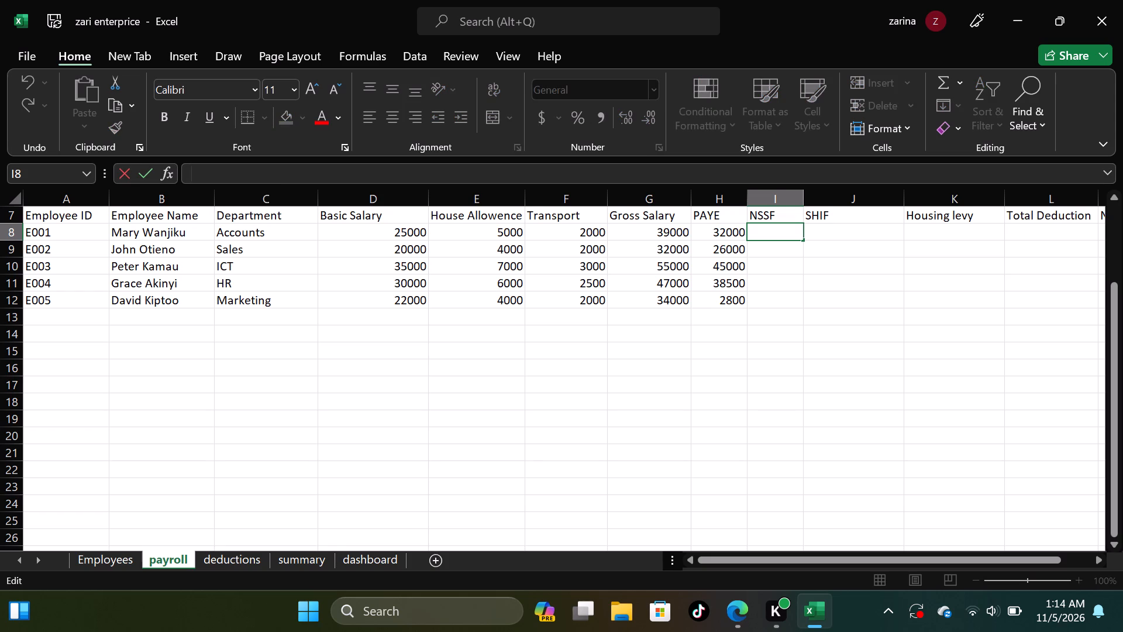
pyautogui.press('=')
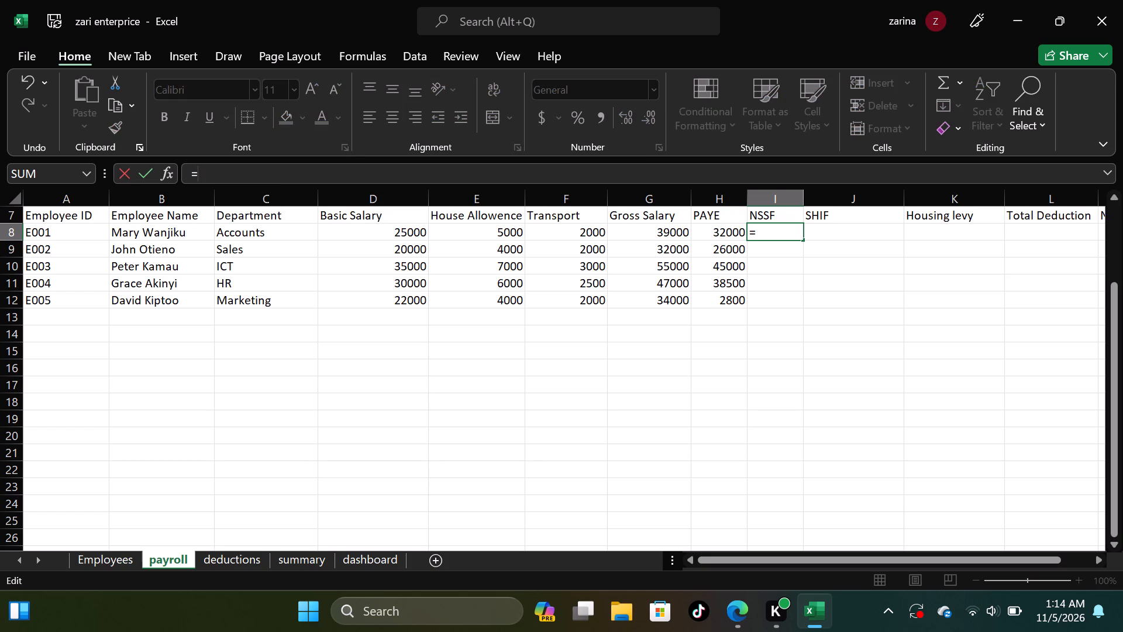
pyautogui.press('d')
pyautogui.press('2')
pyautogui.hotkey('shift', '*')
pyautogui.press('6')
pyautogui.hotkey('shift', '%')
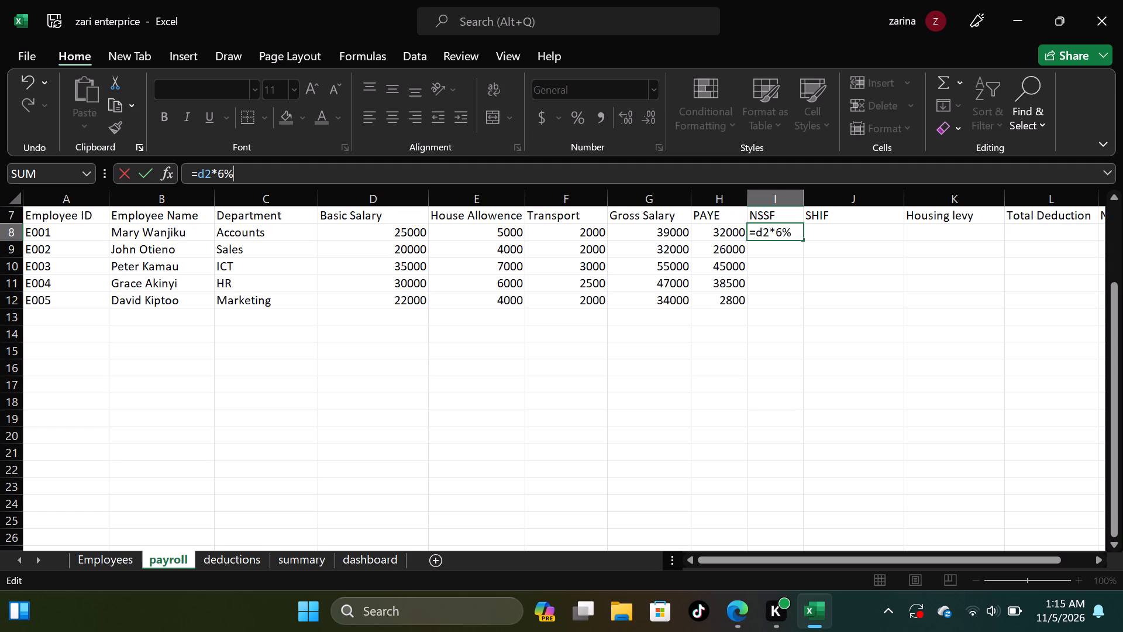
pyautogui.press('Return')
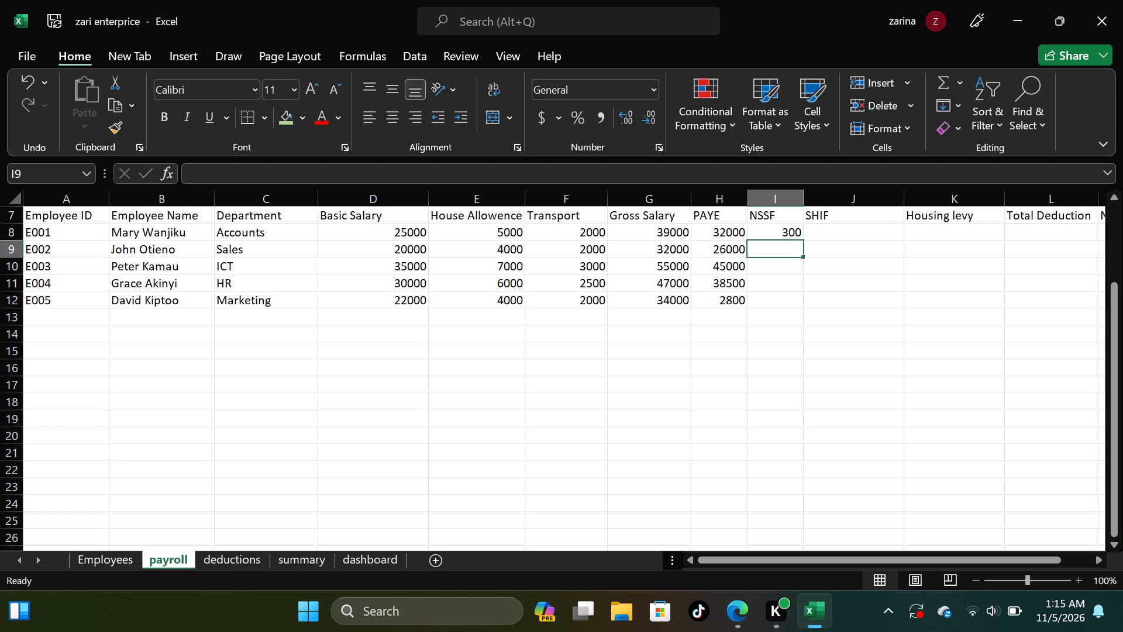
# Fill the NSSF formula from cell I8 down through I12 for the remaining employees.
pyautogui.click(762, 229)
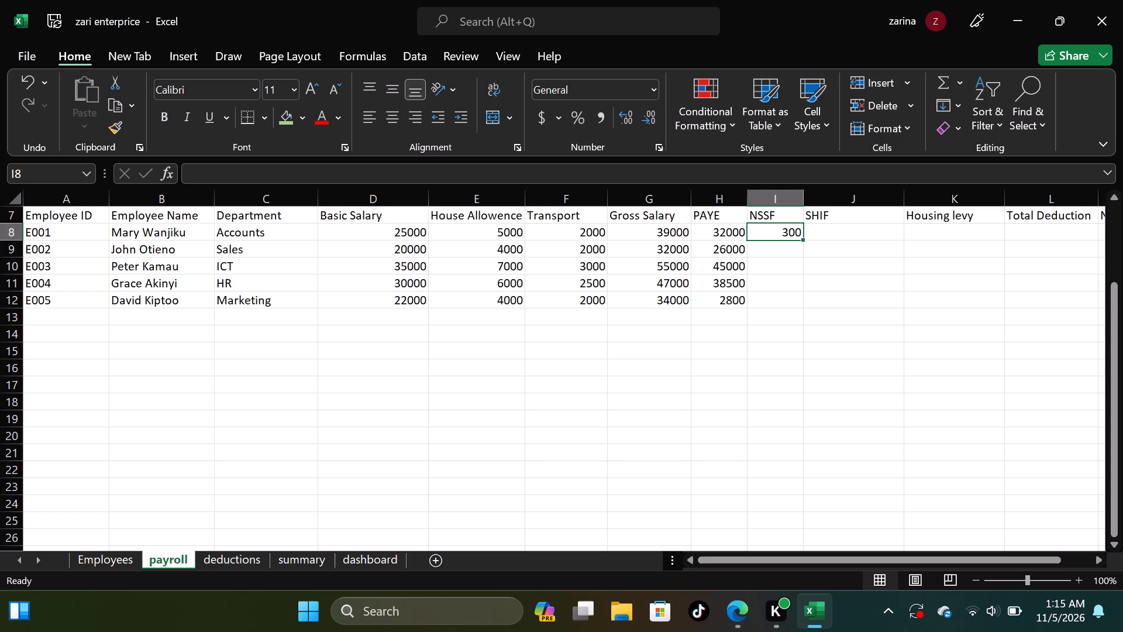
pyautogui.moveTo(801, 238); pyautogui.dragTo(799, 287)
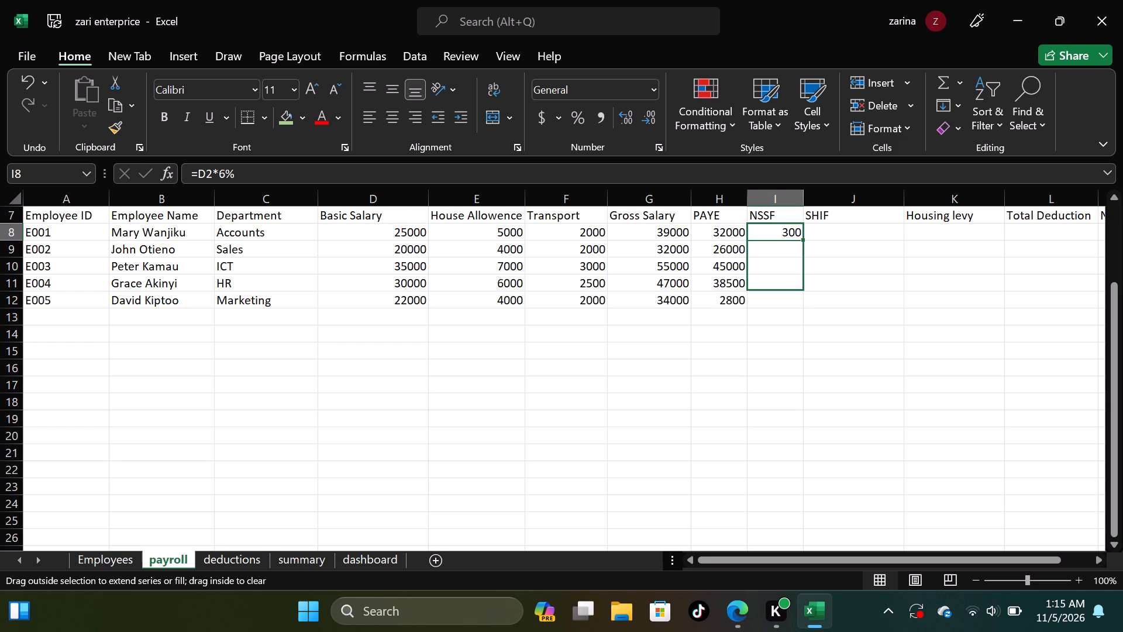
pyautogui.moveTo(799, 287); pyautogui.dragTo(798, 307)
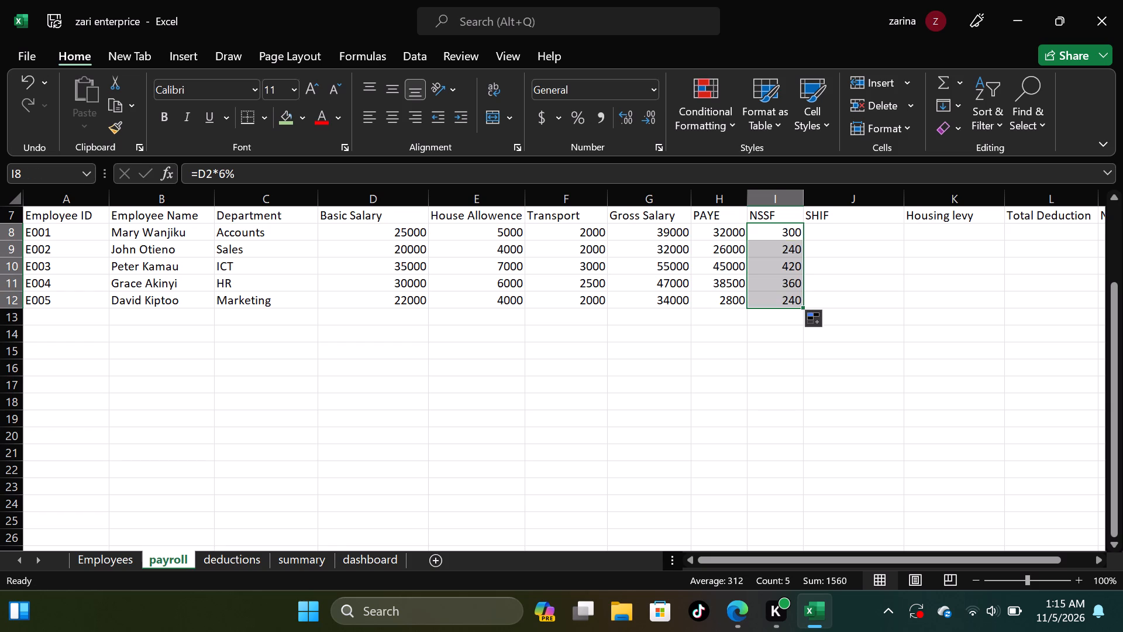
# Enter the formula =g2*2.75% in cell J8 under the "SHIF" header.
pyautogui.click(864, 228)
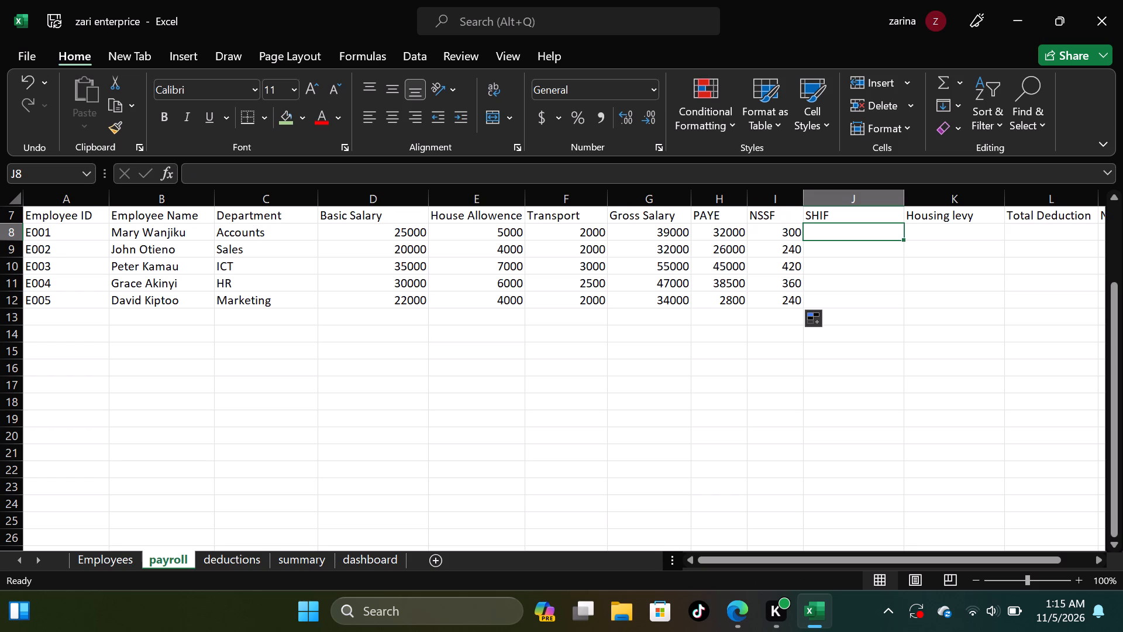
pyautogui.press('=')
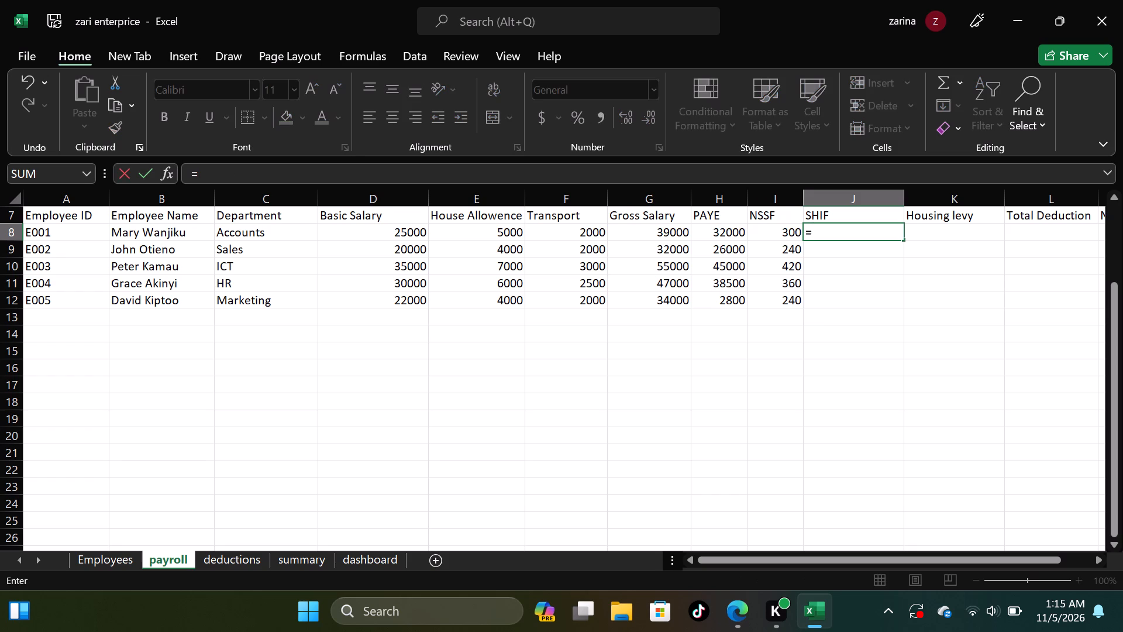
pyautogui.write('g2')
pyautogui.hotkey('shift', '*')
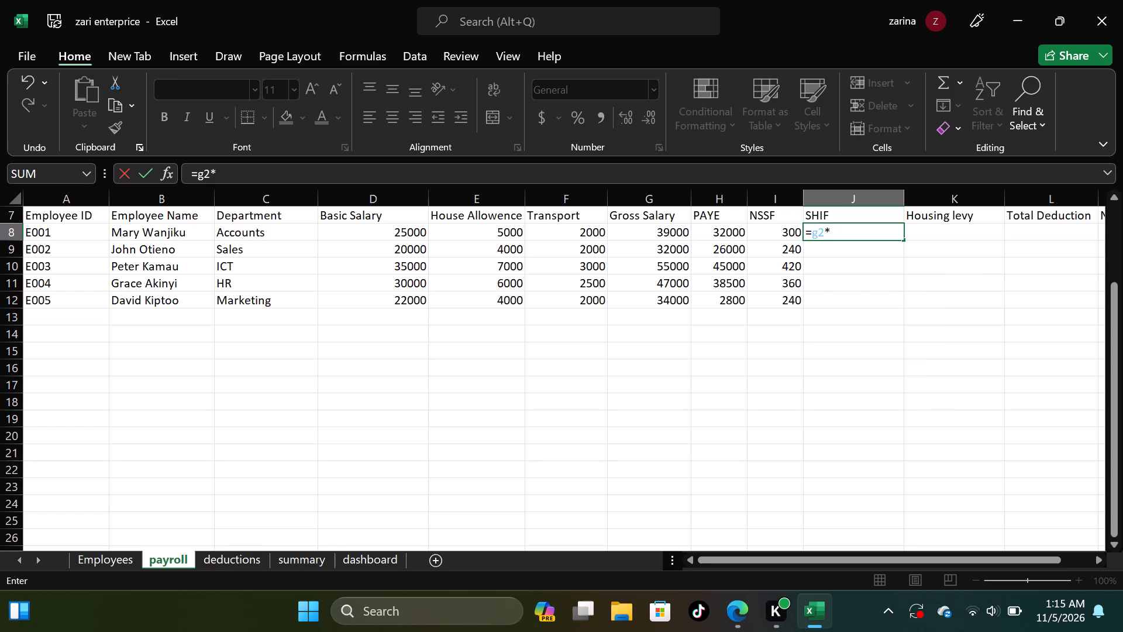
pyautogui.press('2')
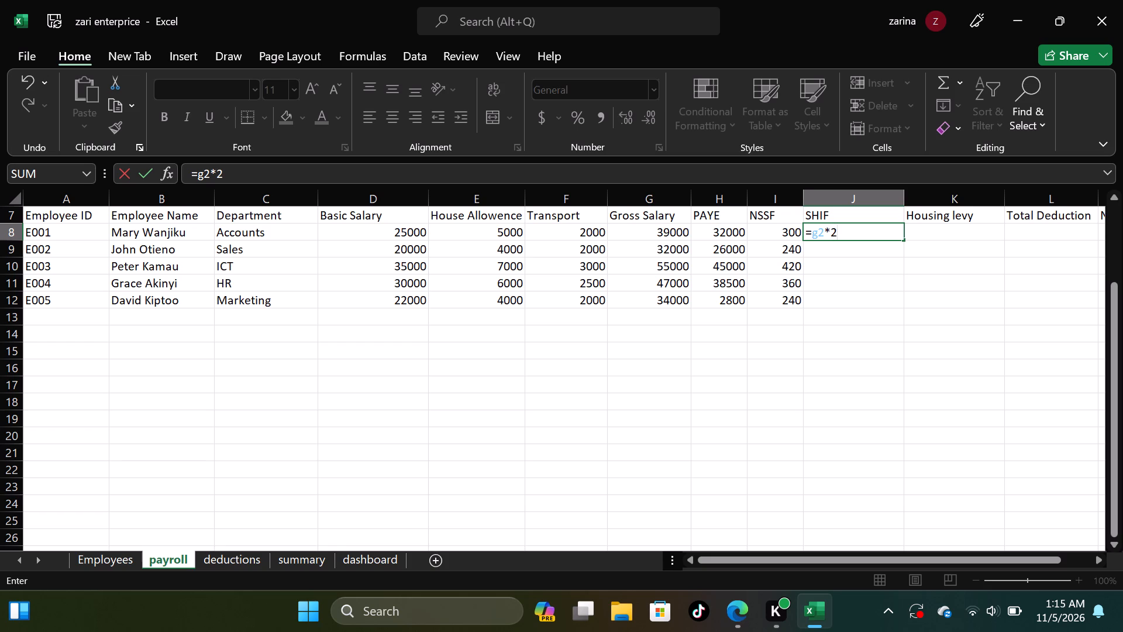
pyautogui.press('.')
pyautogui.write('75')
pyautogui.hotkey('shift', '%')
pyautogui.press('Return')
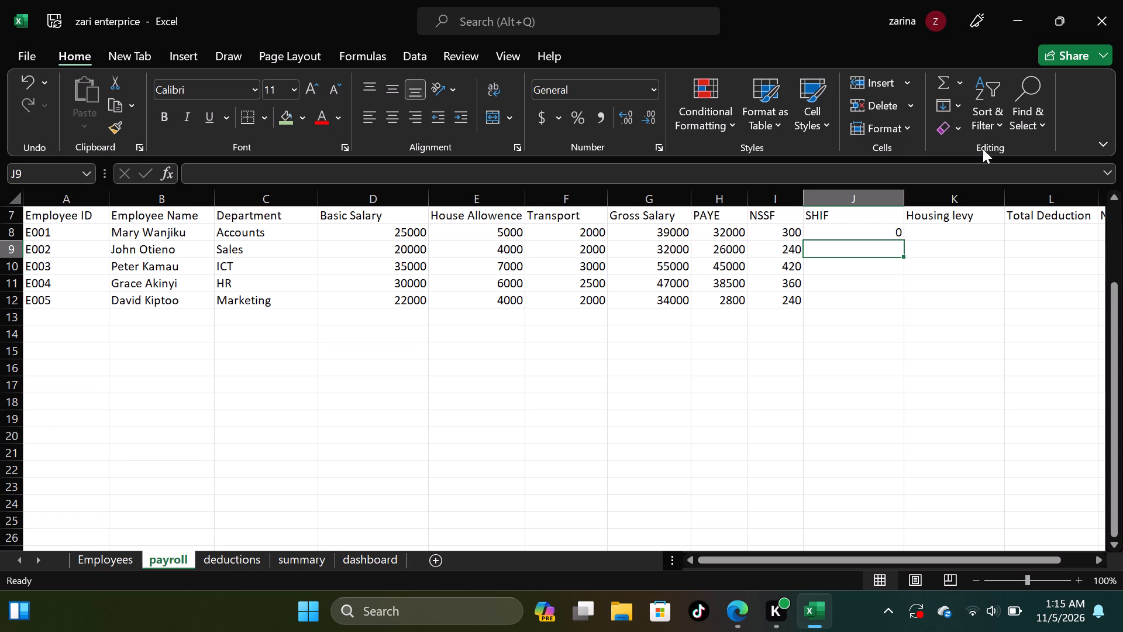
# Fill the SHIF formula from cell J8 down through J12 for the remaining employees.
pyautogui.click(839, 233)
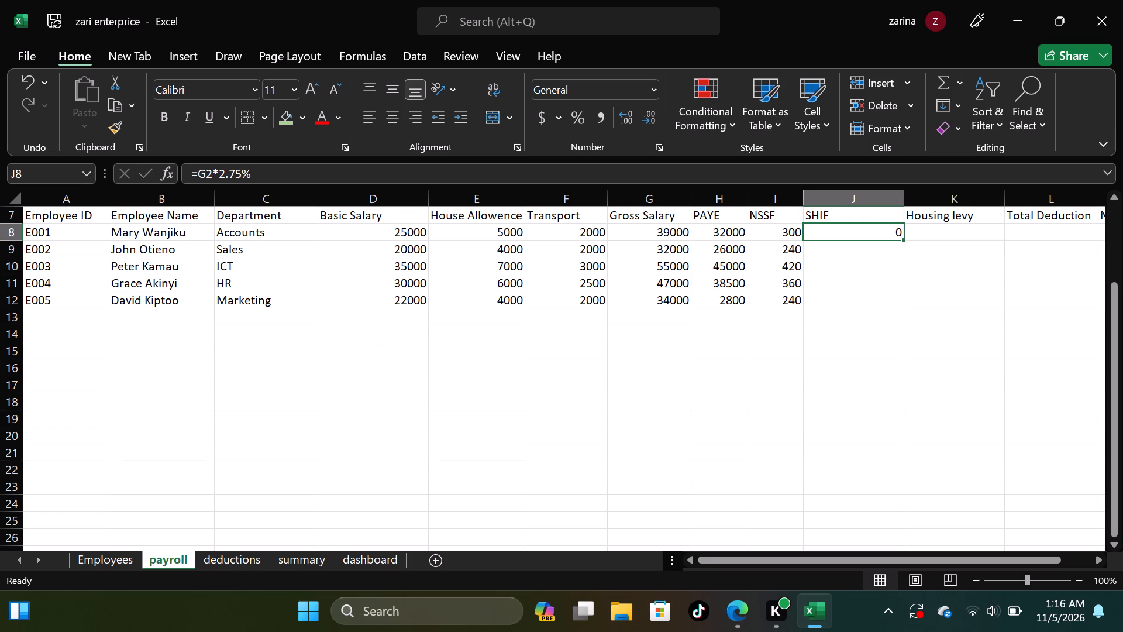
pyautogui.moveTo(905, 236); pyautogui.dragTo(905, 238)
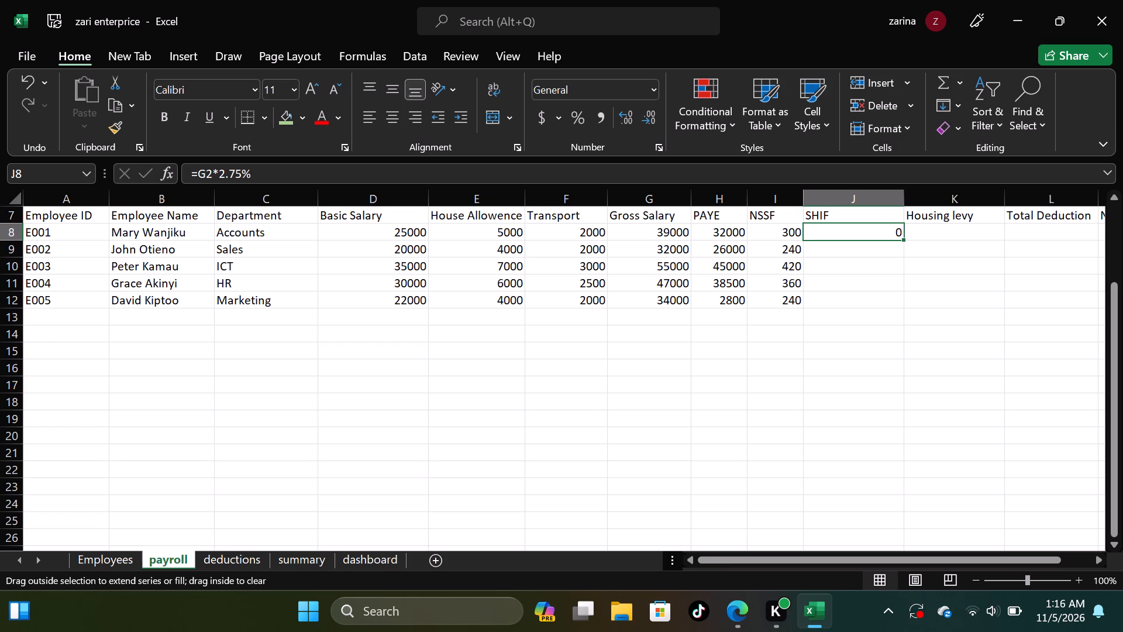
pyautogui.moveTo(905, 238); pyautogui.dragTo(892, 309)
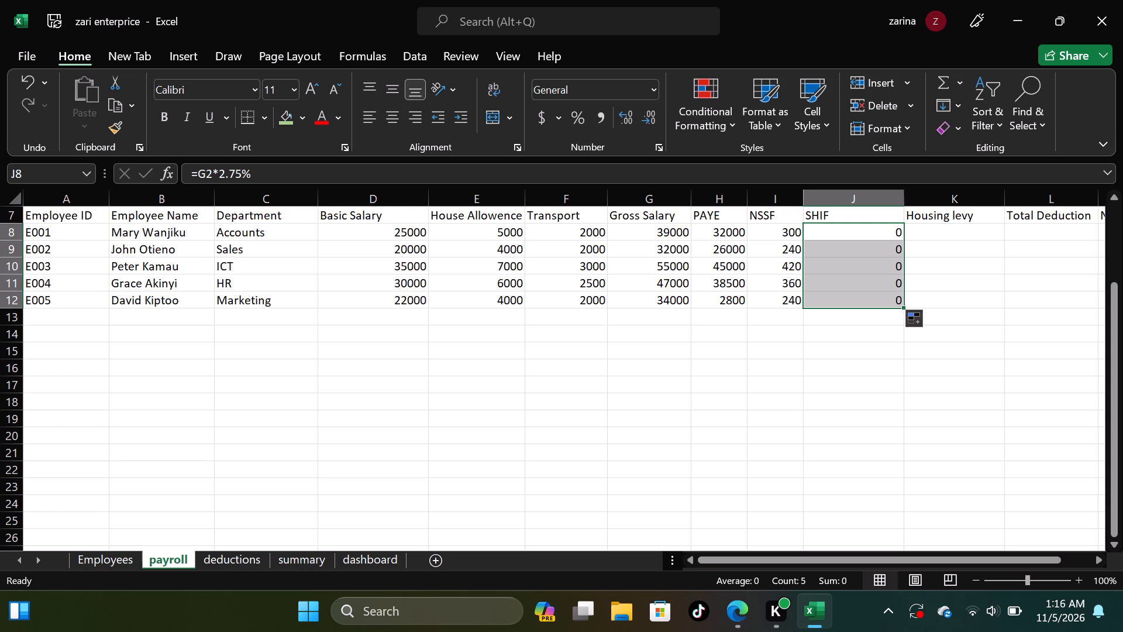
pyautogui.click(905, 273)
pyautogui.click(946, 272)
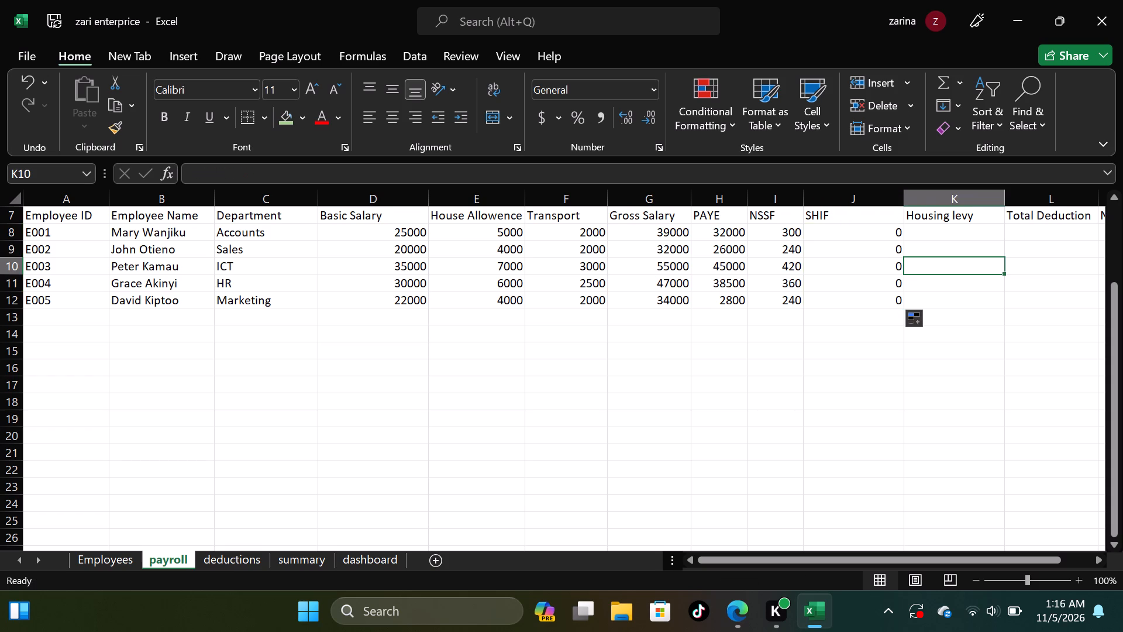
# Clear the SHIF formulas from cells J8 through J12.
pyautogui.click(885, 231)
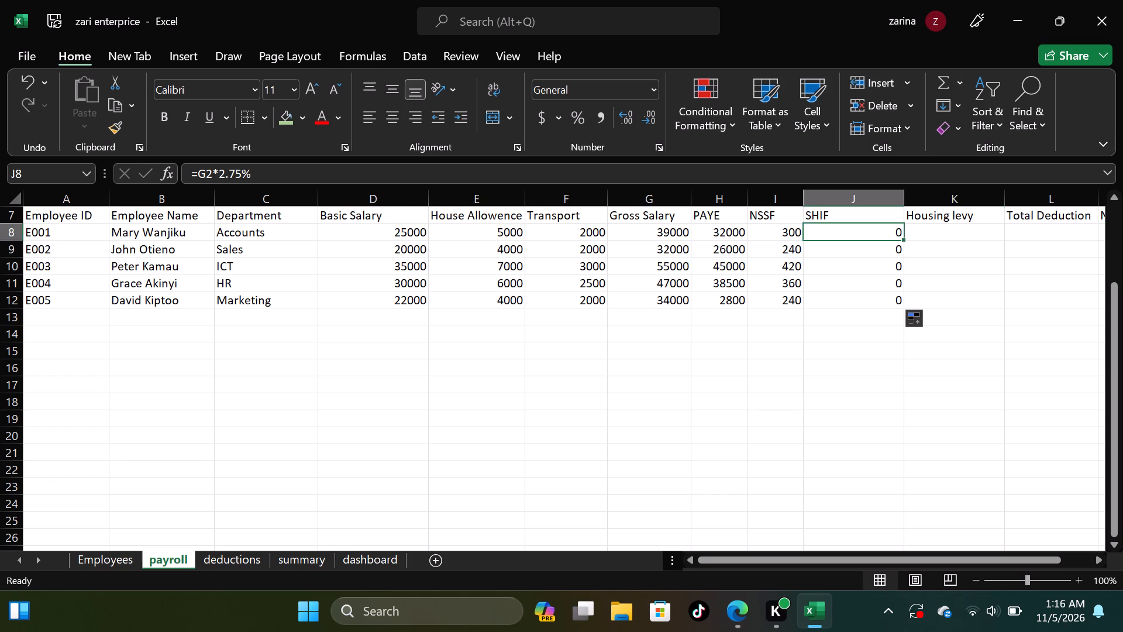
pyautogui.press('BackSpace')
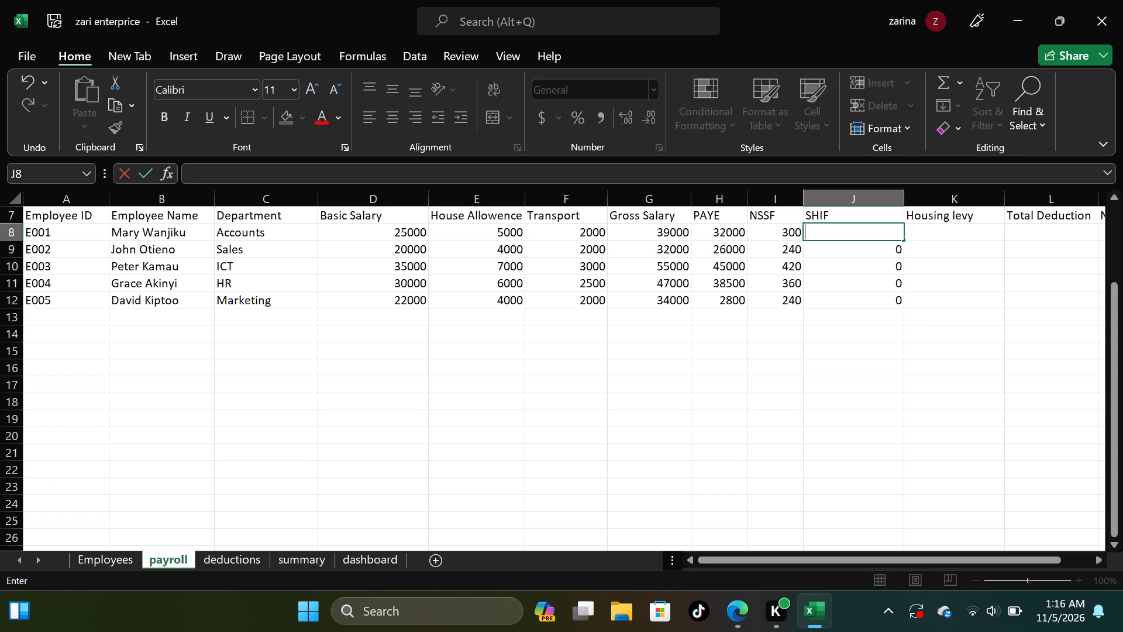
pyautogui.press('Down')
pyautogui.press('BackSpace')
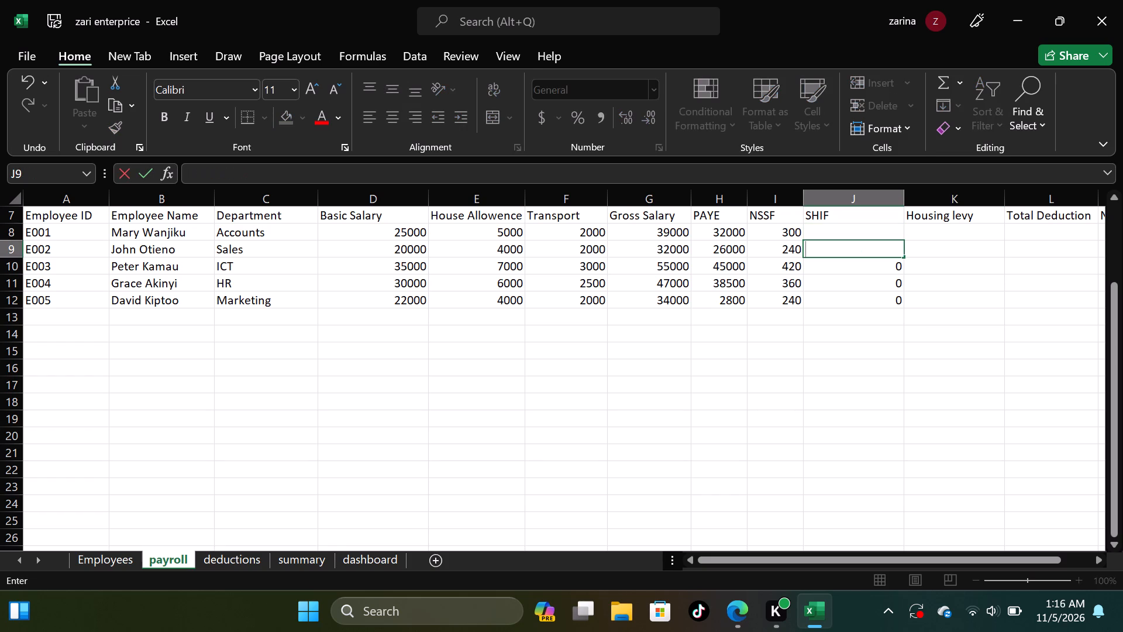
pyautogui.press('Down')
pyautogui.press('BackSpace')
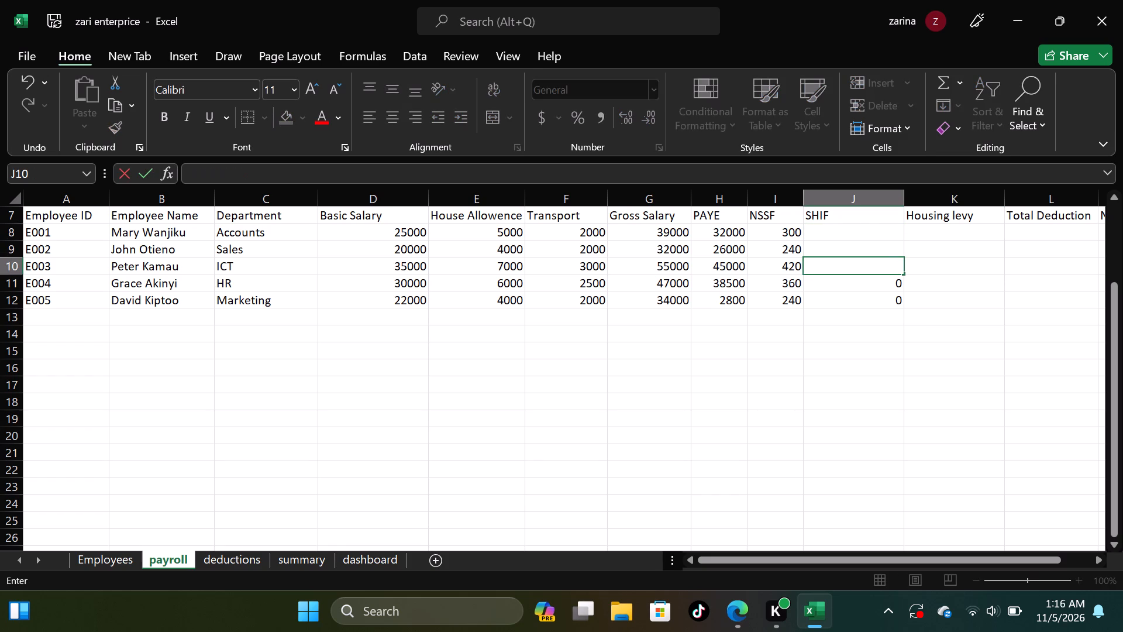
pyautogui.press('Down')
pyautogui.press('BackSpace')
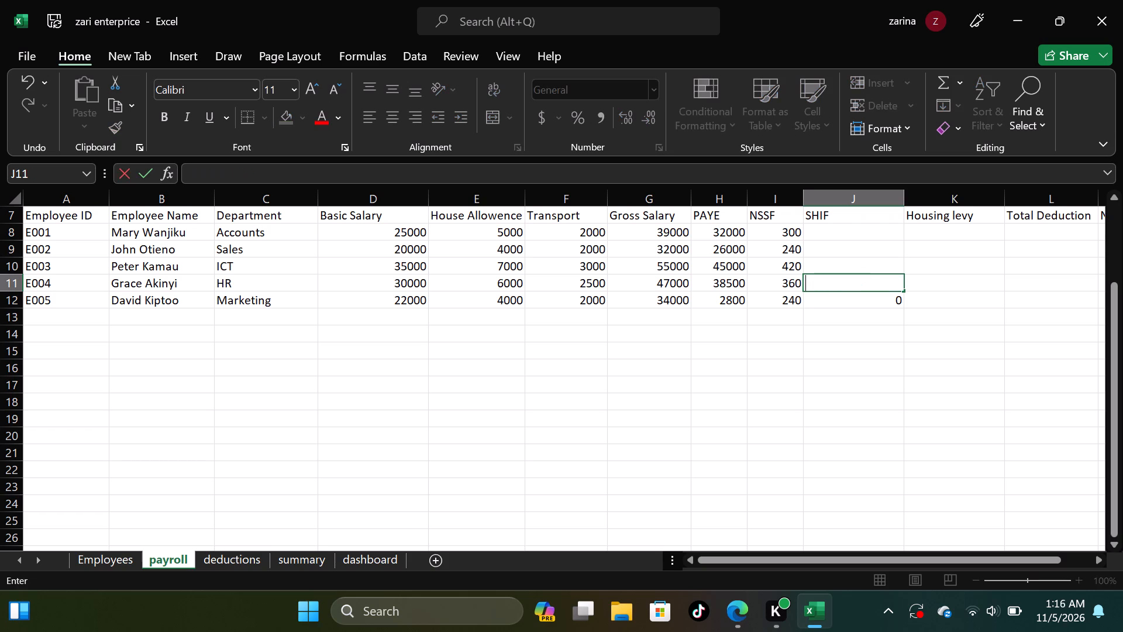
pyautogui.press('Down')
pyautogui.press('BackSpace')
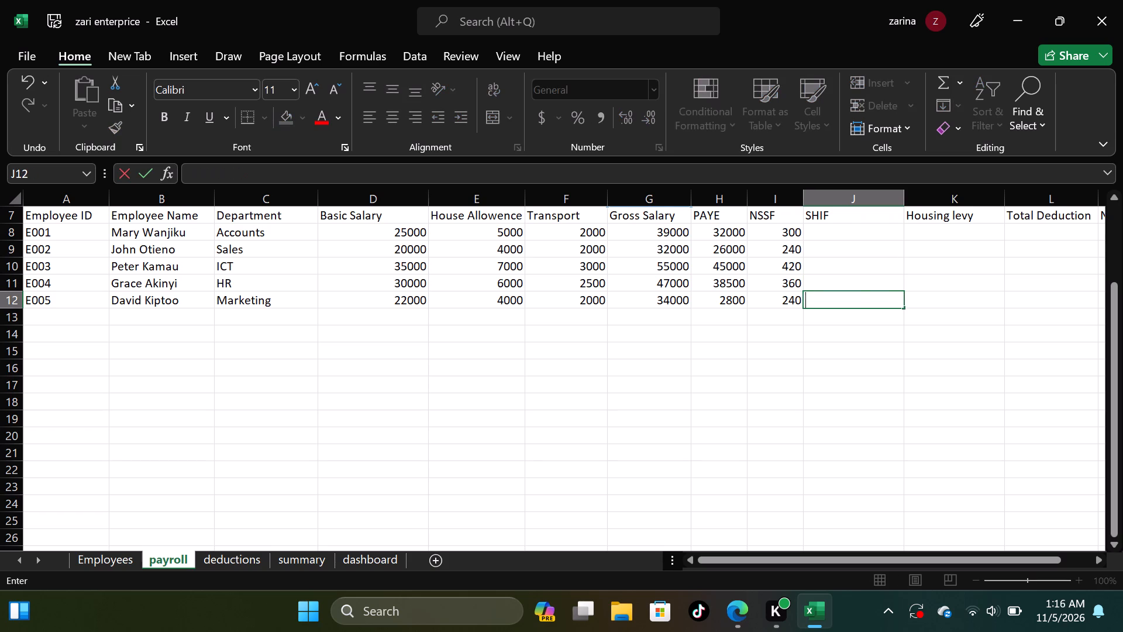
# Enter the formula =g2*2.75% in cell J8 under the "SHIF" header.
pyautogui.press('Up')
pyautogui.press('Up')
pyautogui.press('Up')
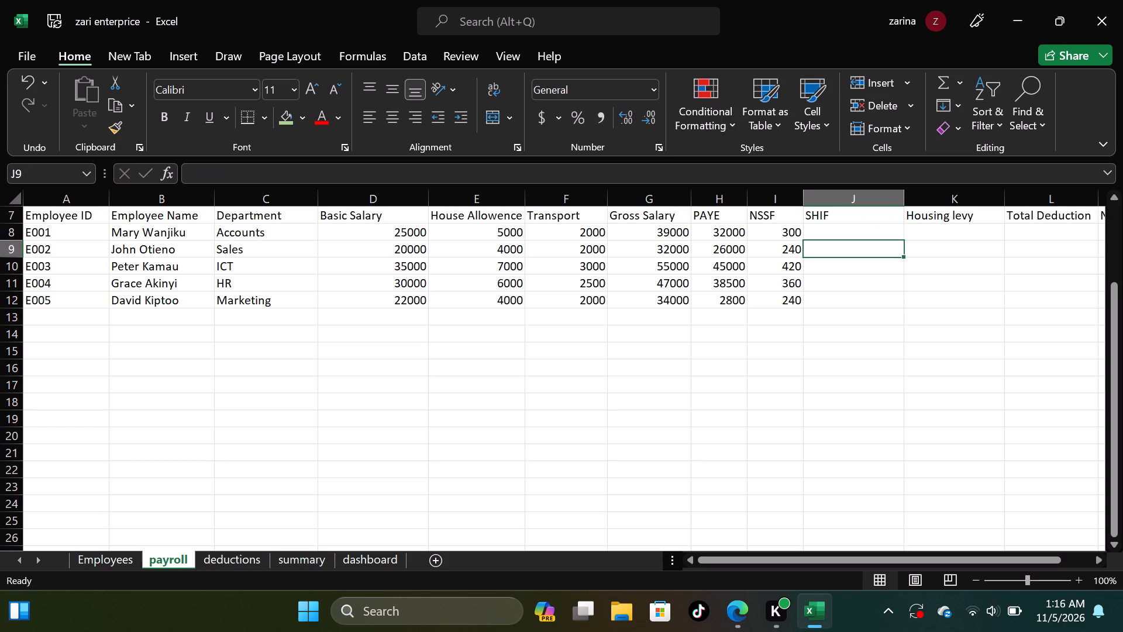
pyautogui.press('Up')
pyautogui.press('Up')
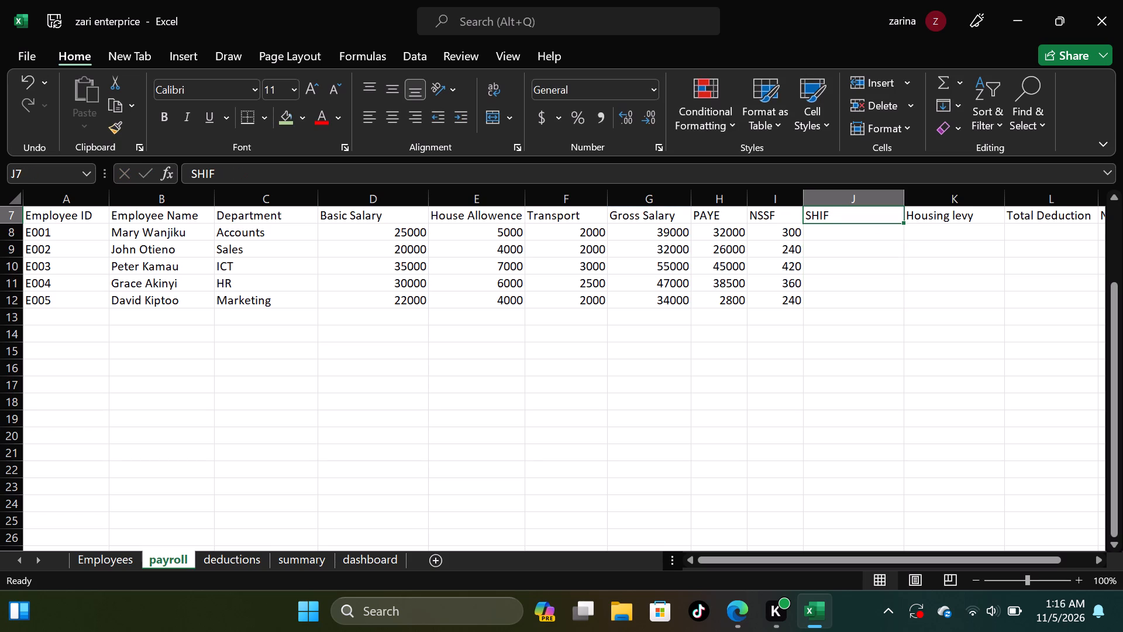
pyautogui.press('Down')
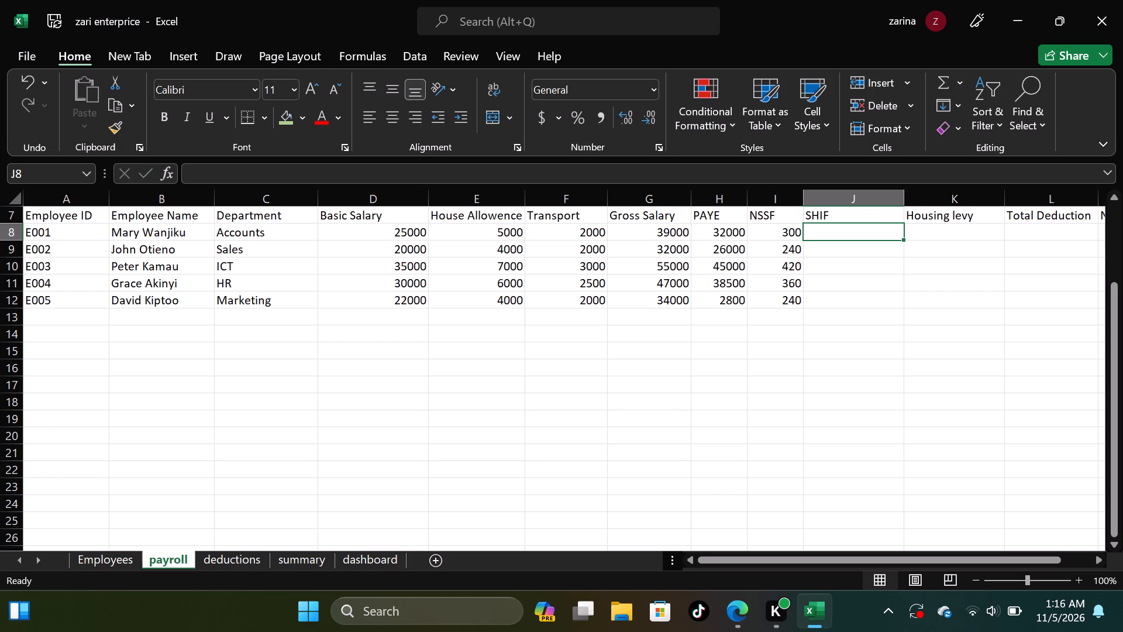
pyautogui.click(207, 170)
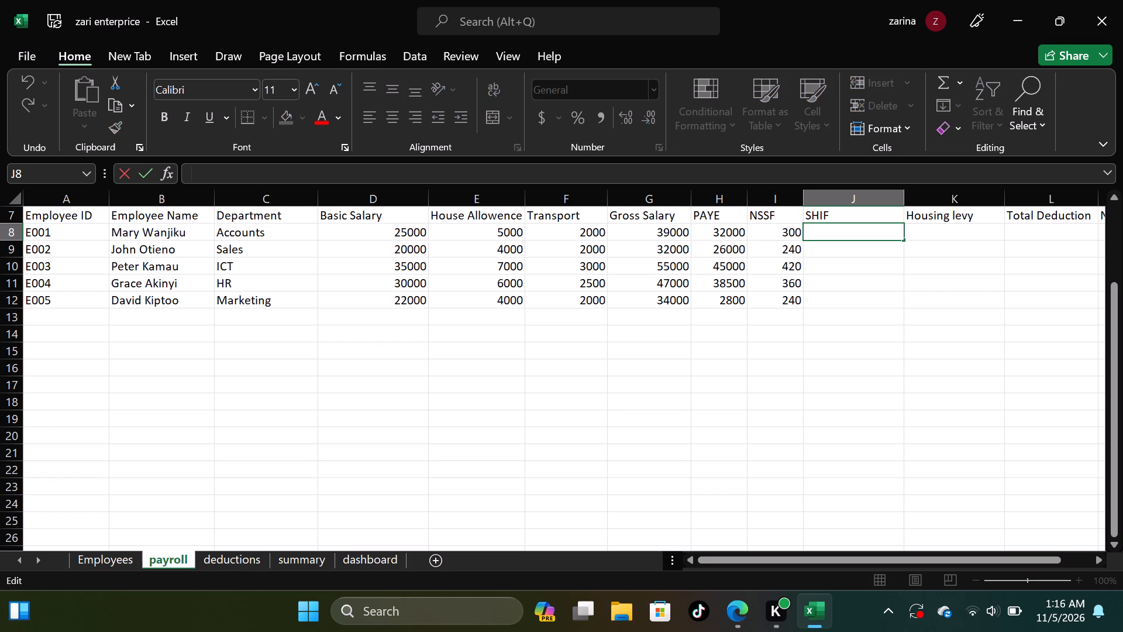
pyautogui.press('=')
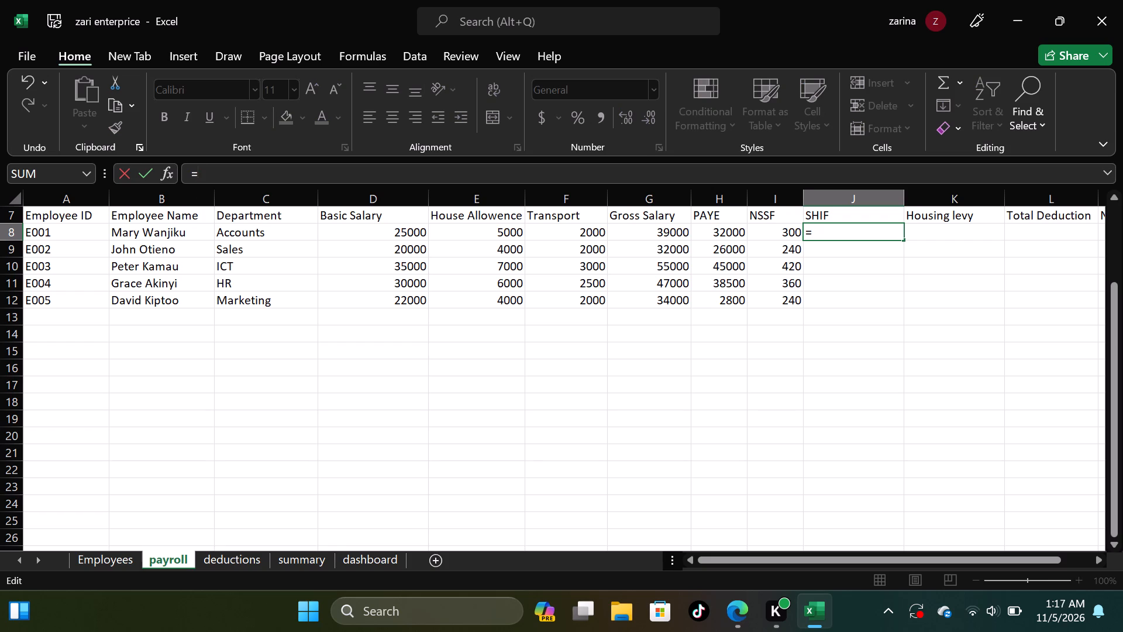
pyautogui.write('g2')
pyautogui.hotkey('shift', '*')
pyautogui.press('2')
pyautogui.press('.')
pyautogui.write('75')
pyautogui.hotkey('shift', '%')
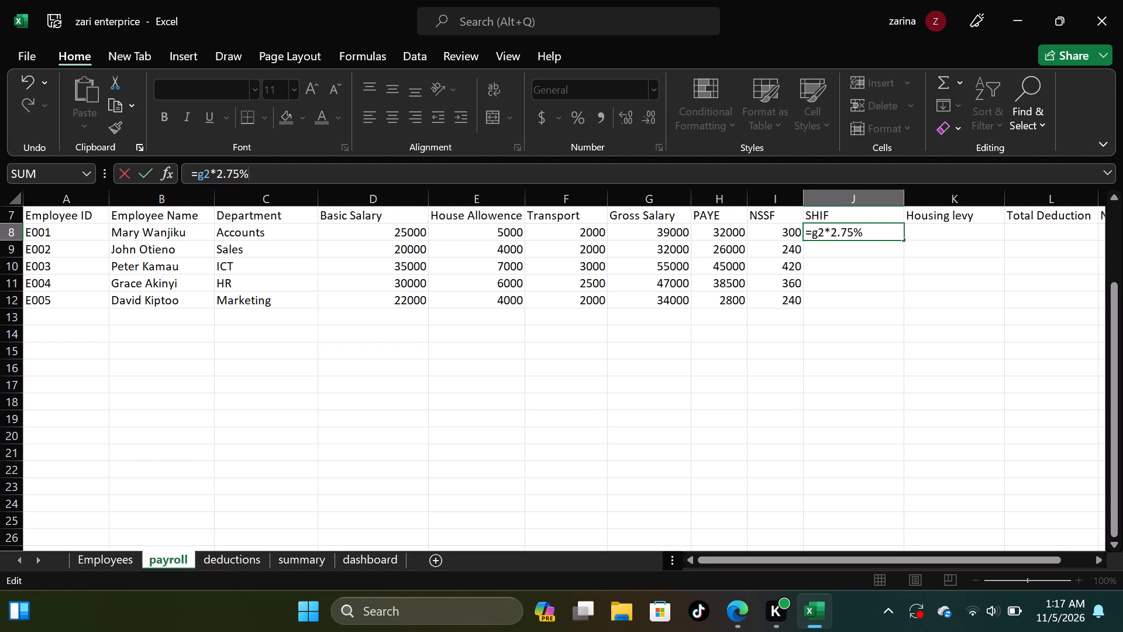
pyautogui.press('Return')
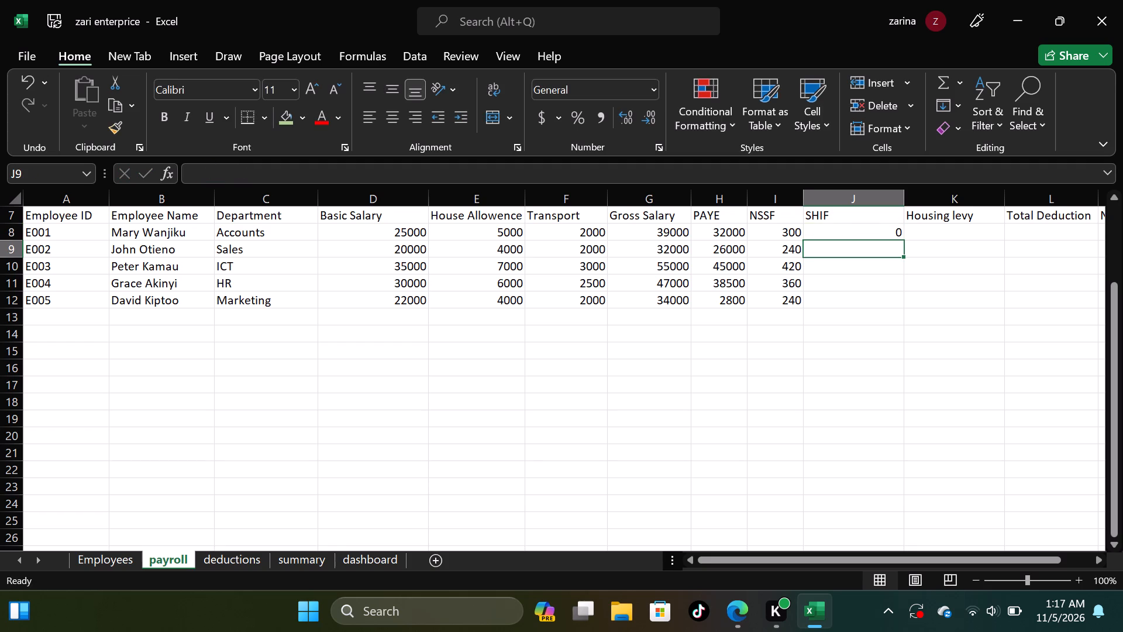
# Fill the SHIF formula from cell J8 down through J12 for all five employees.
pyautogui.press('Up')
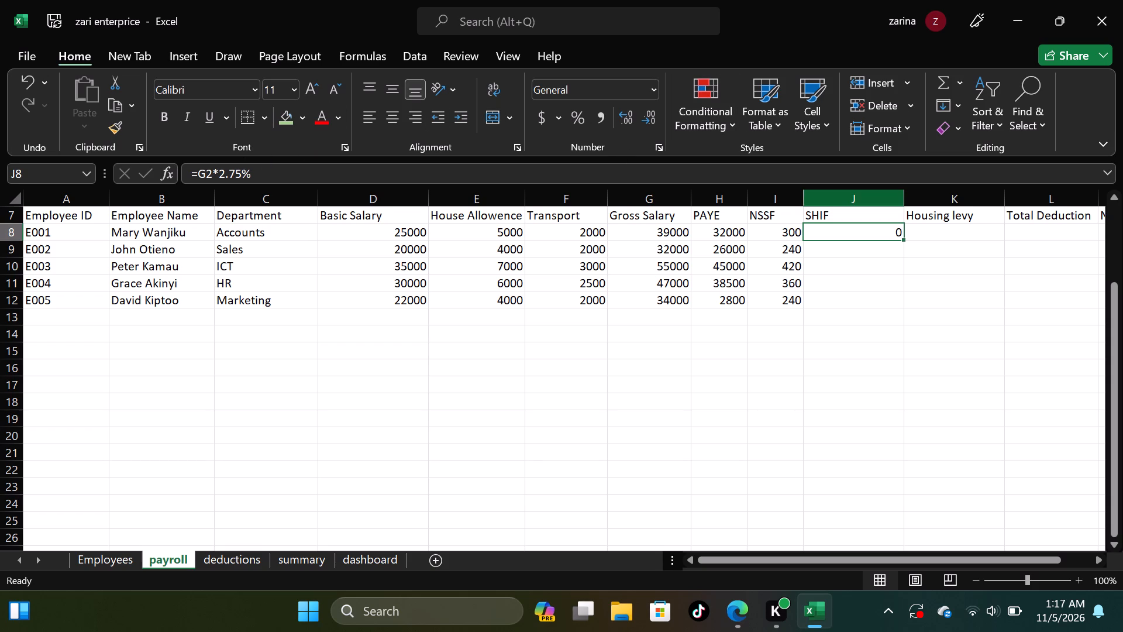
pyautogui.moveTo(900, 240); pyautogui.dragTo(897, 270)
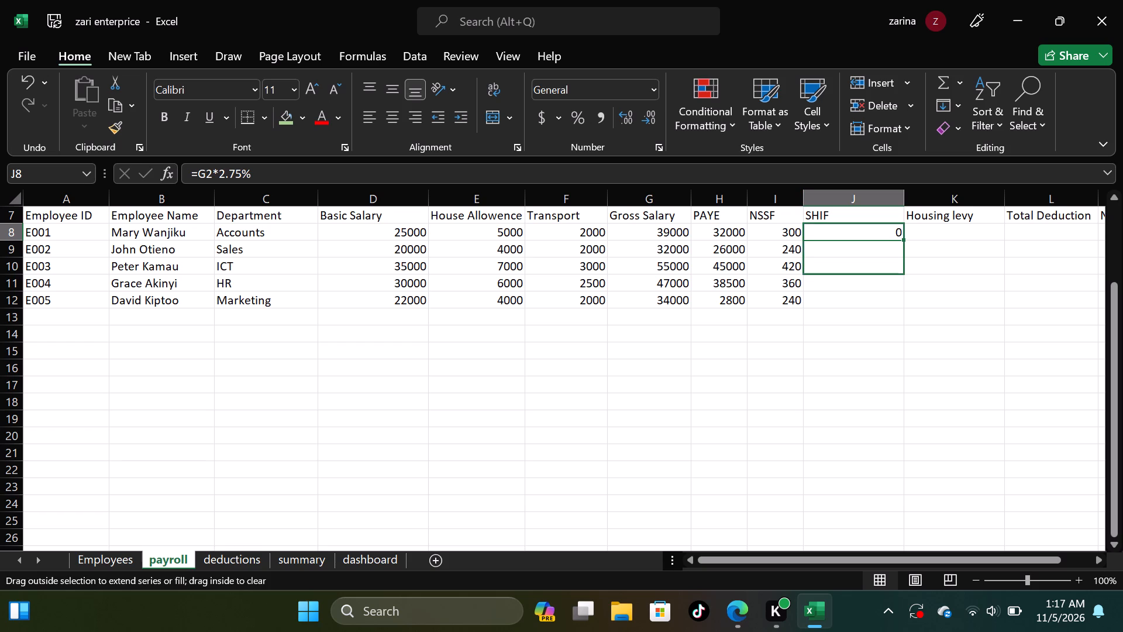
pyautogui.moveTo(897, 270); pyautogui.dragTo(899, 307)
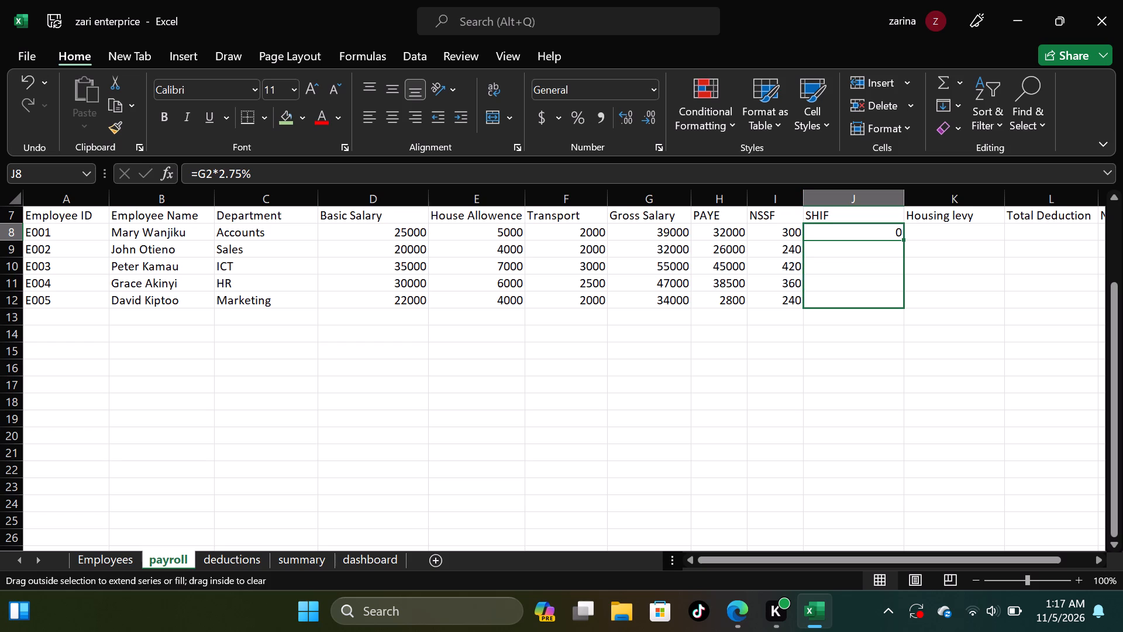
pyautogui.moveTo(899, 307); pyautogui.dragTo(899, 308)
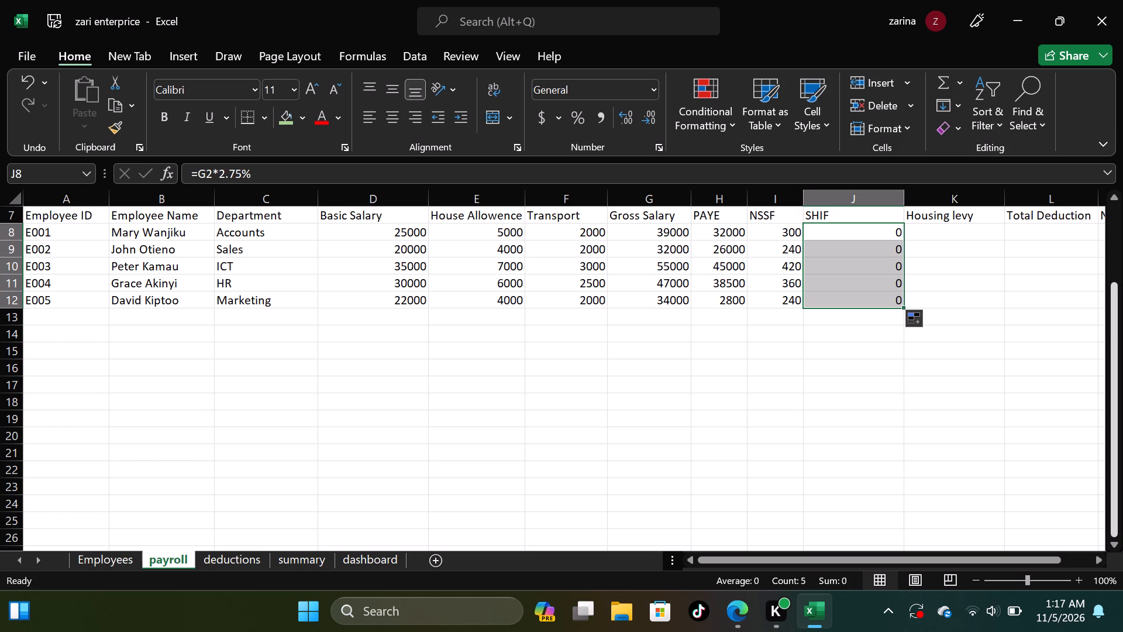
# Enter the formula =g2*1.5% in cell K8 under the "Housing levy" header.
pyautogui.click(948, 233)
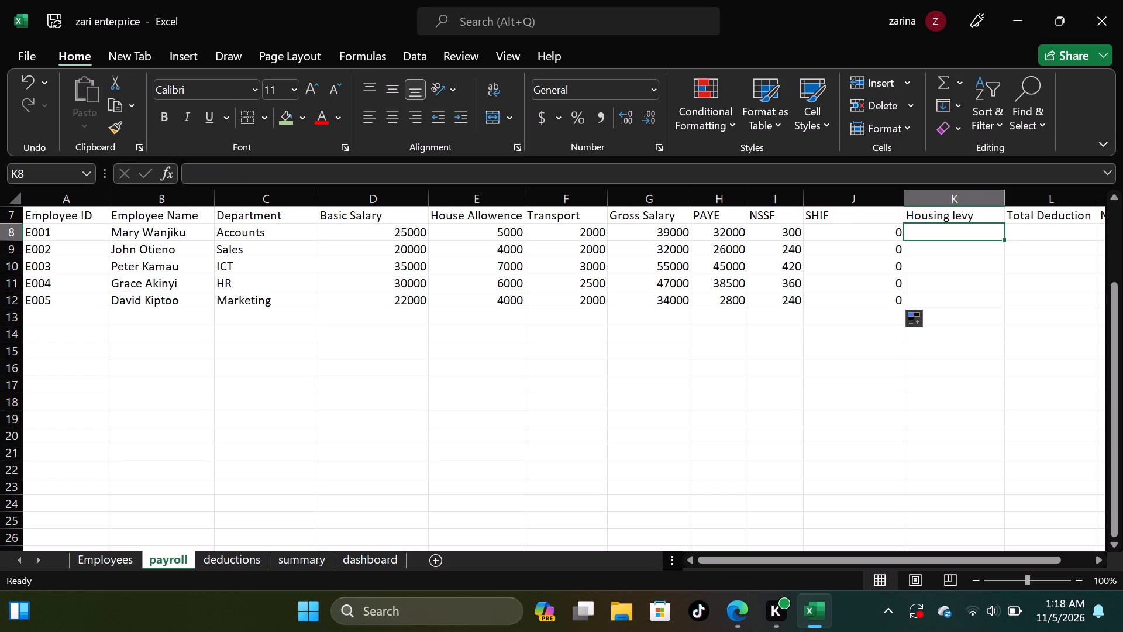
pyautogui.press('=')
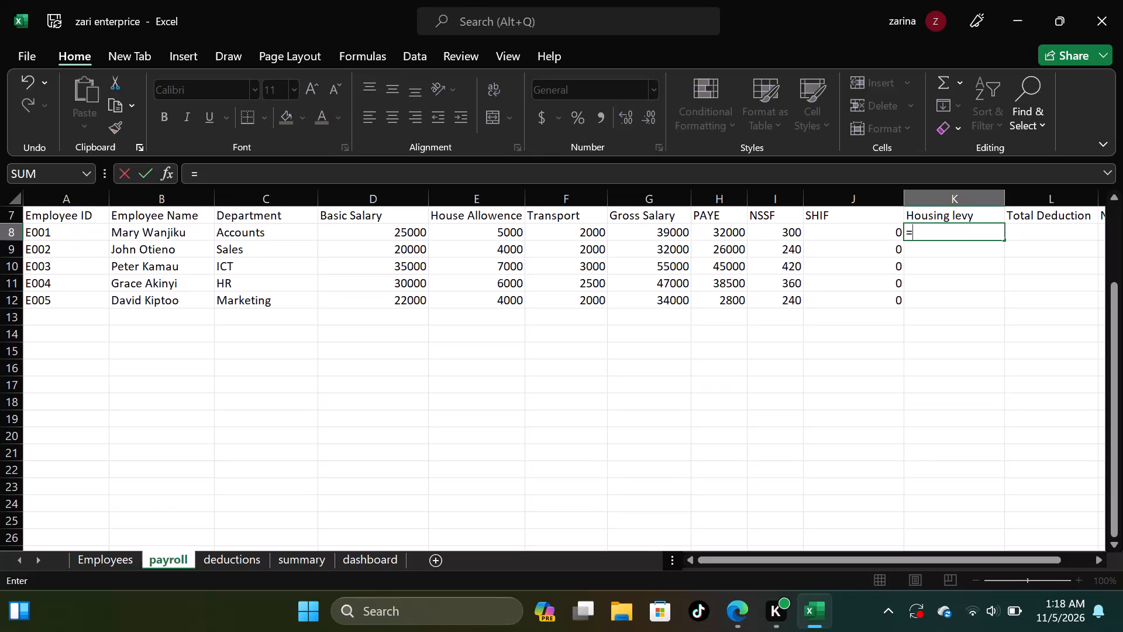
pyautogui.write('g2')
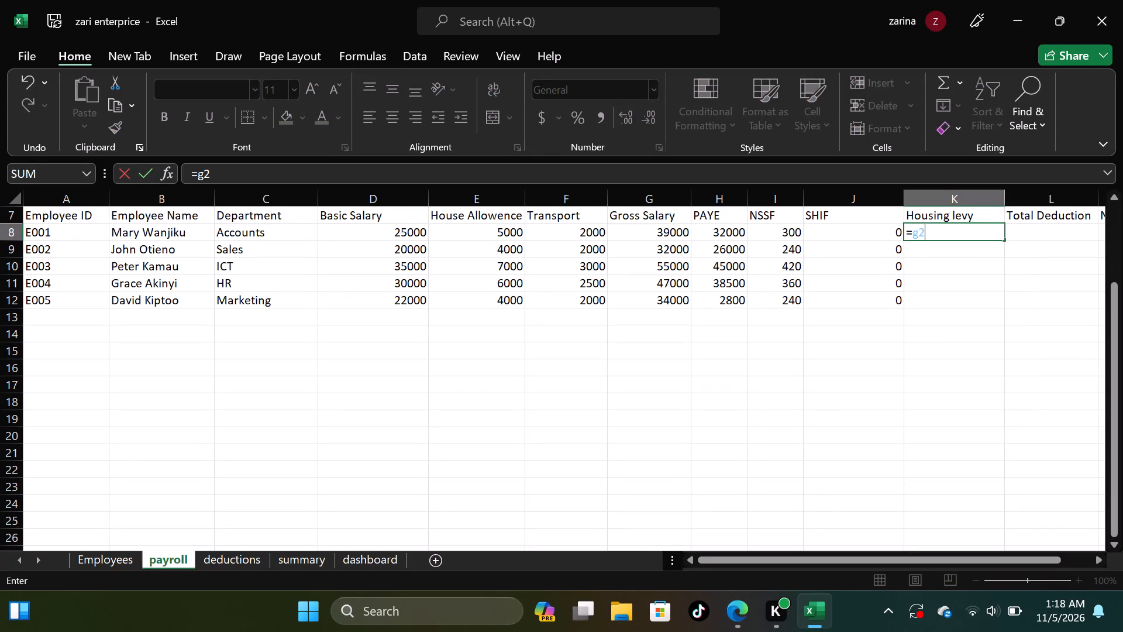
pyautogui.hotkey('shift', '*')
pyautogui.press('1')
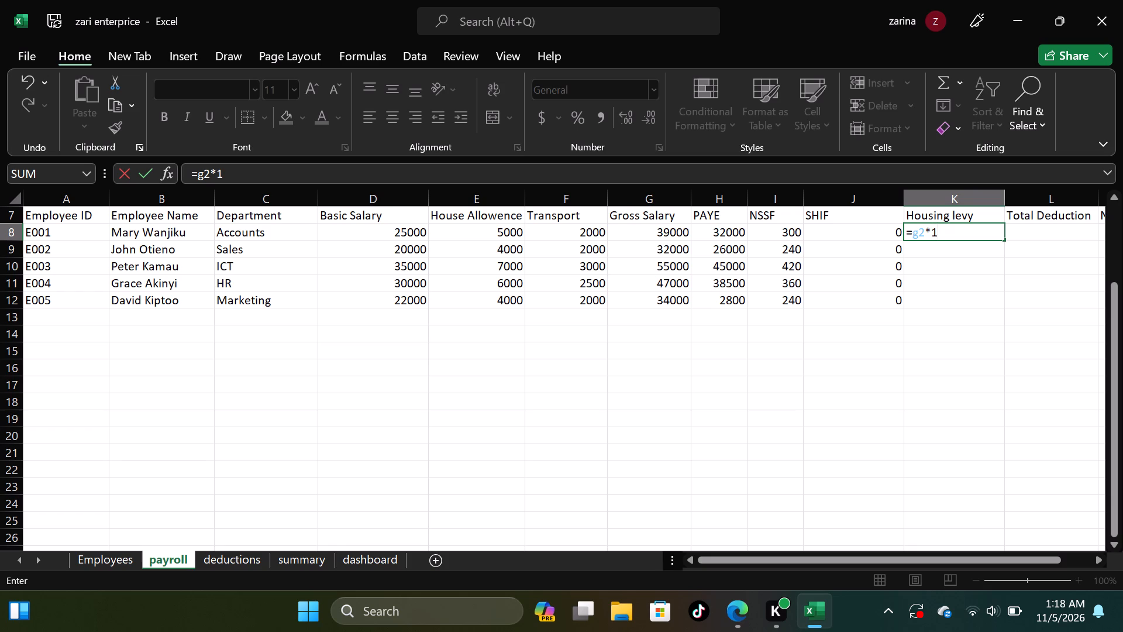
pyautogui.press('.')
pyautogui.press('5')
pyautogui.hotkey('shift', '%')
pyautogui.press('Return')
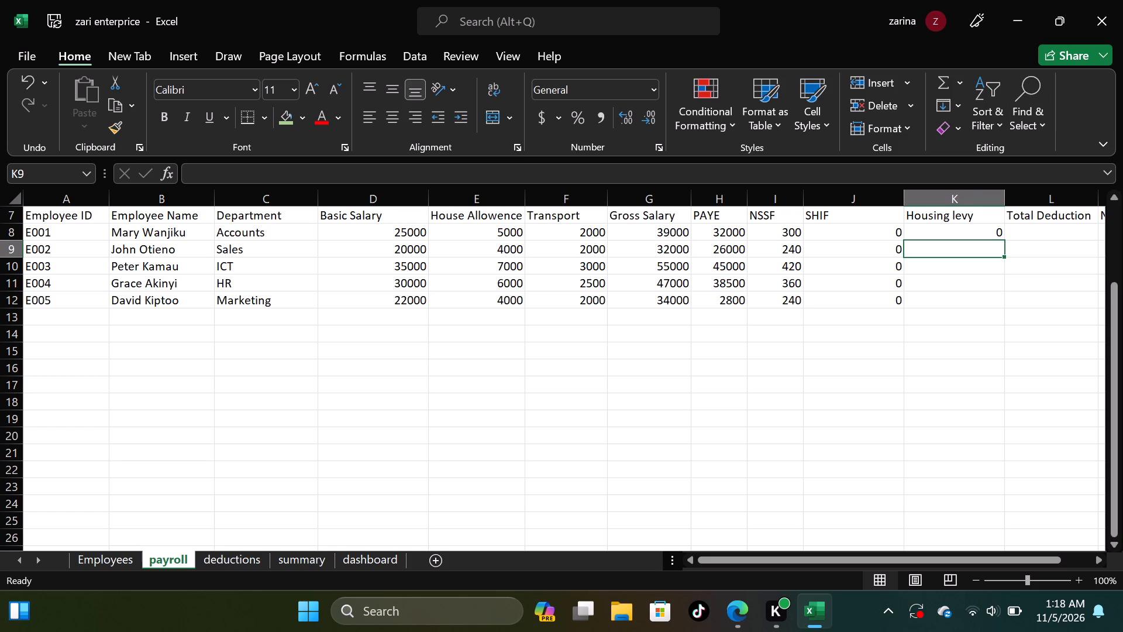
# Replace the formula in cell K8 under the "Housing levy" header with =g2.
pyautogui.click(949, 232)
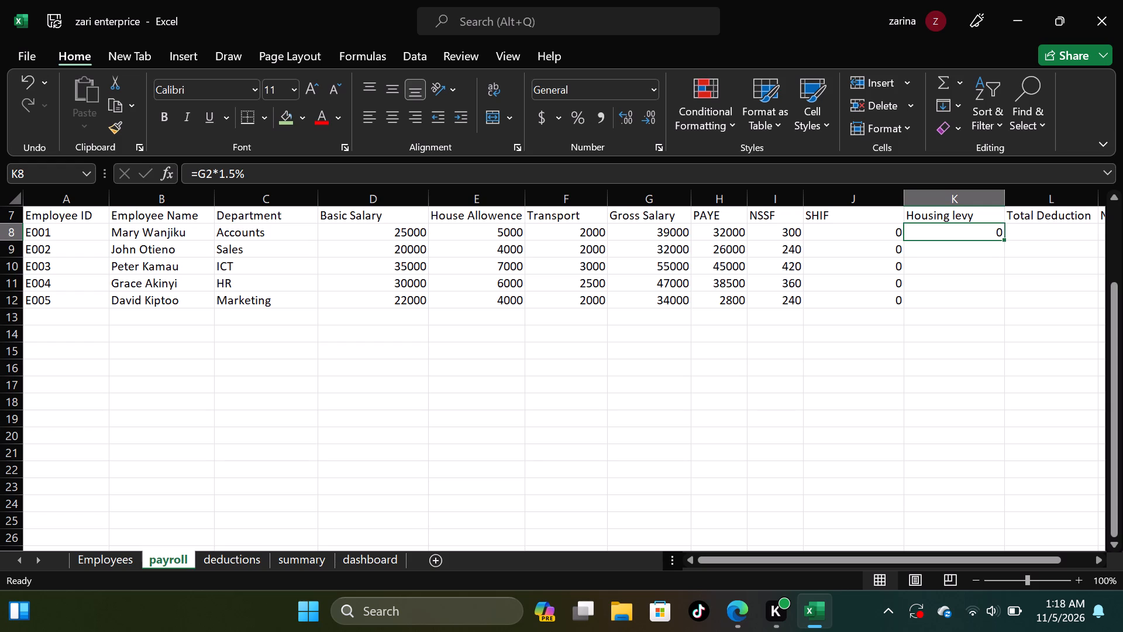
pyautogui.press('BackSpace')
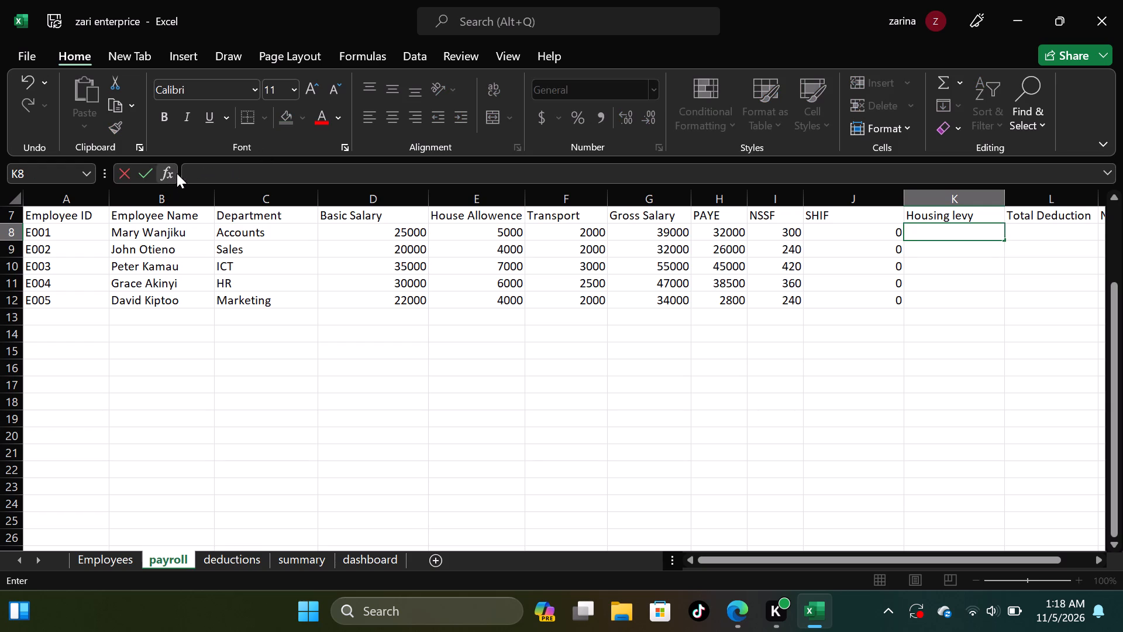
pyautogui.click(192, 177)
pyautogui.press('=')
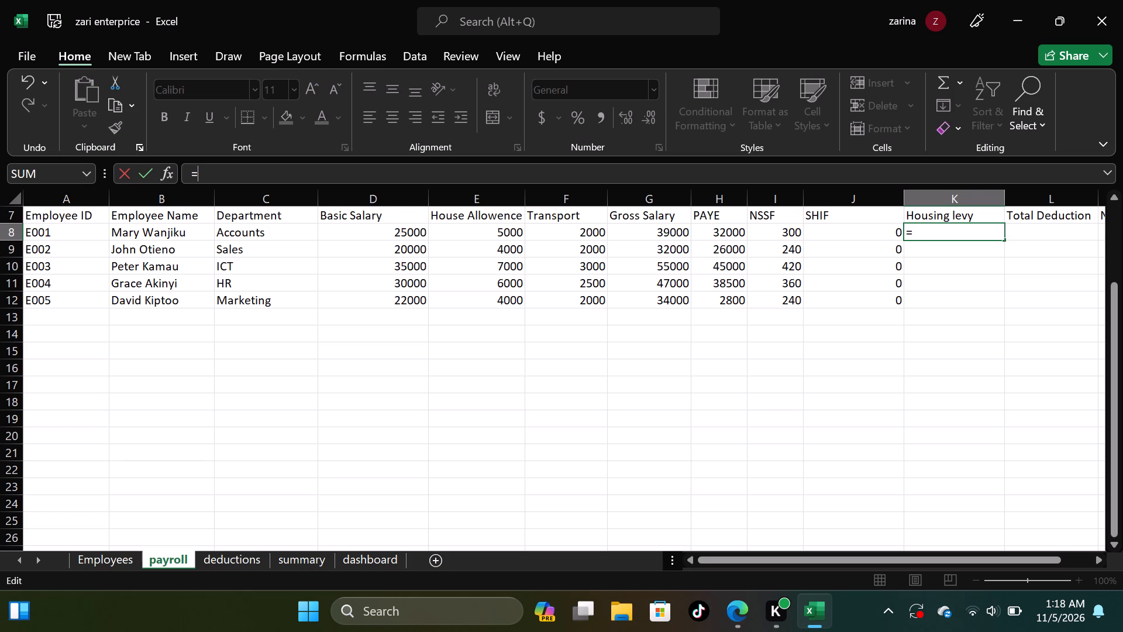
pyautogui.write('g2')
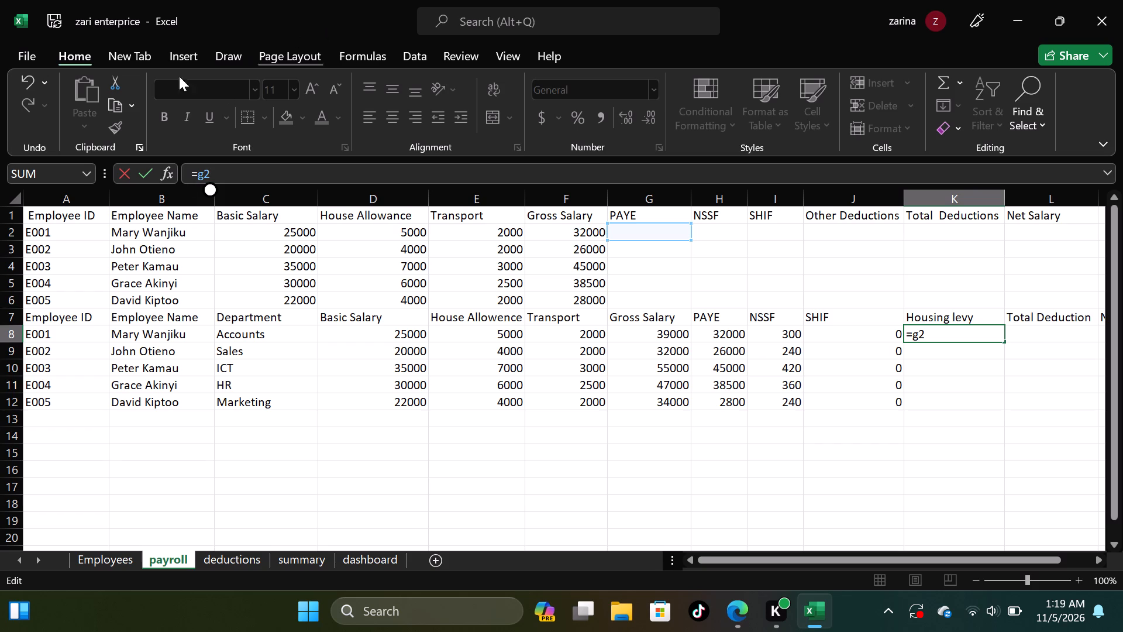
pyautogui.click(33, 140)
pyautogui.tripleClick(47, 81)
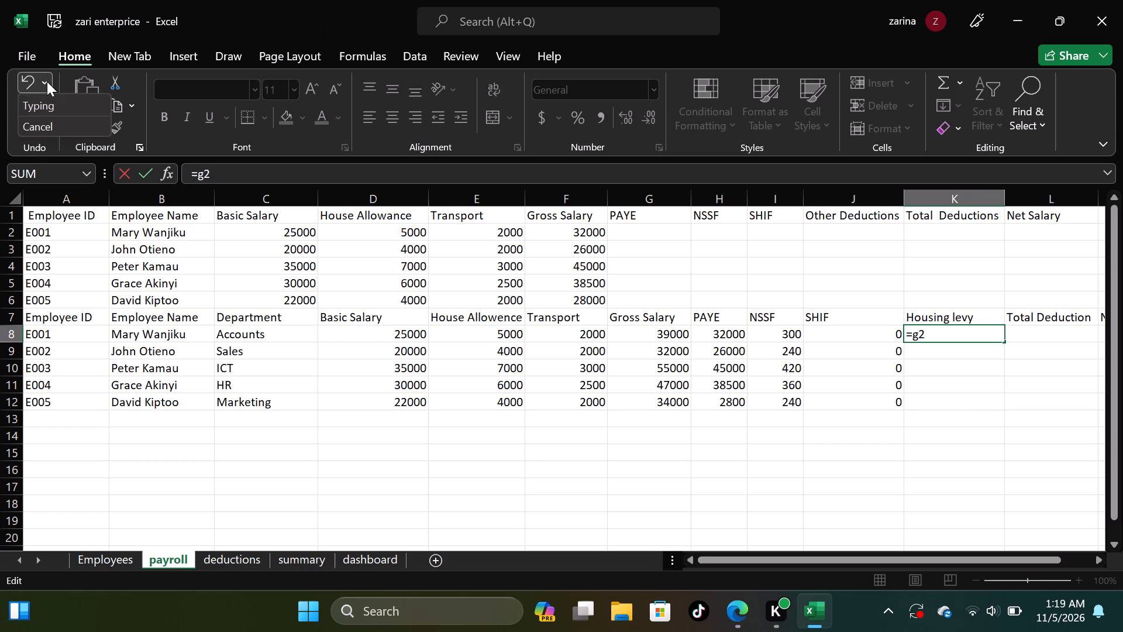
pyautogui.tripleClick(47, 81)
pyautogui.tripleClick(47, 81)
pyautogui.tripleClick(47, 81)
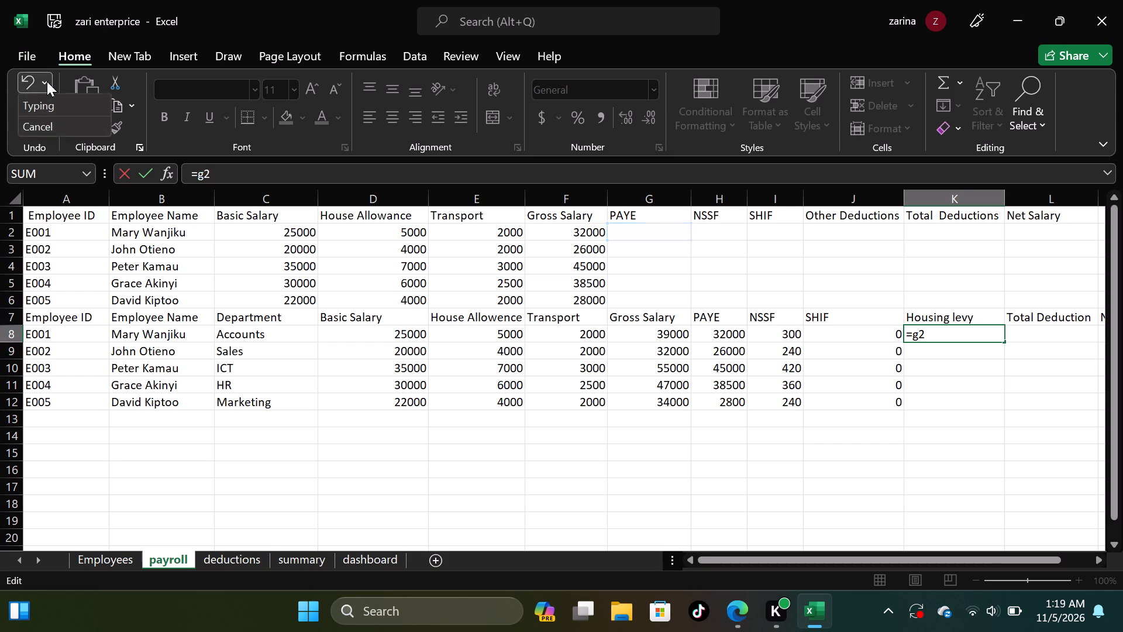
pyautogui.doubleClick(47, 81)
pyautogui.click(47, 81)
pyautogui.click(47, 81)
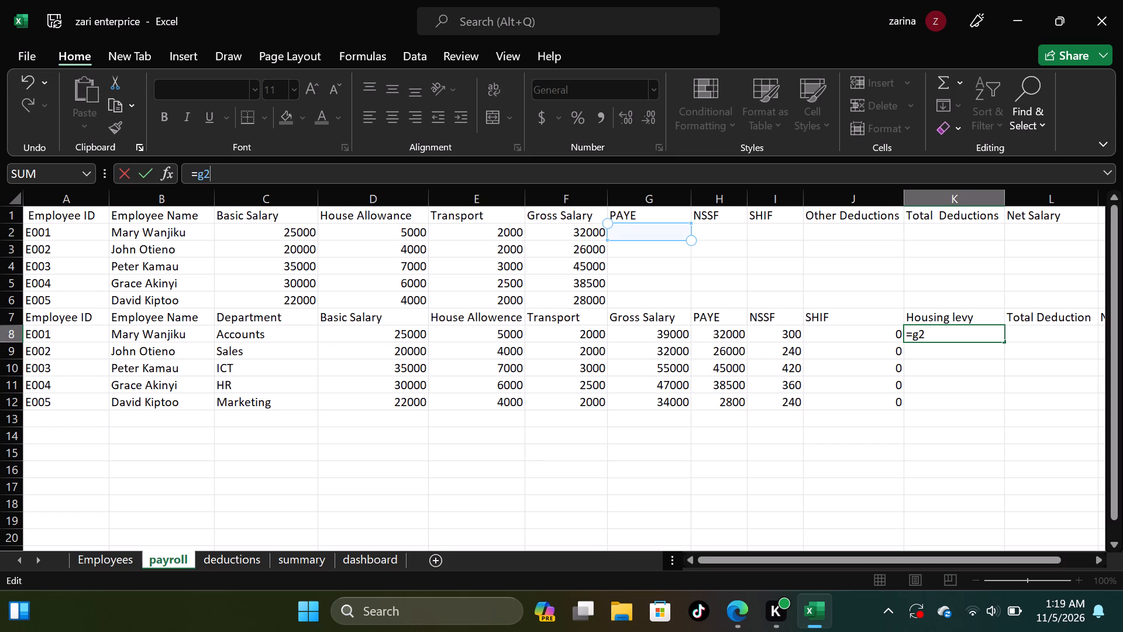
# Delete sheet rows 7 through 11, covering the second payroll table's header and its entries E001 to E004.
pyautogui.moveTo(71, 315); pyautogui.dragTo(141, 321)
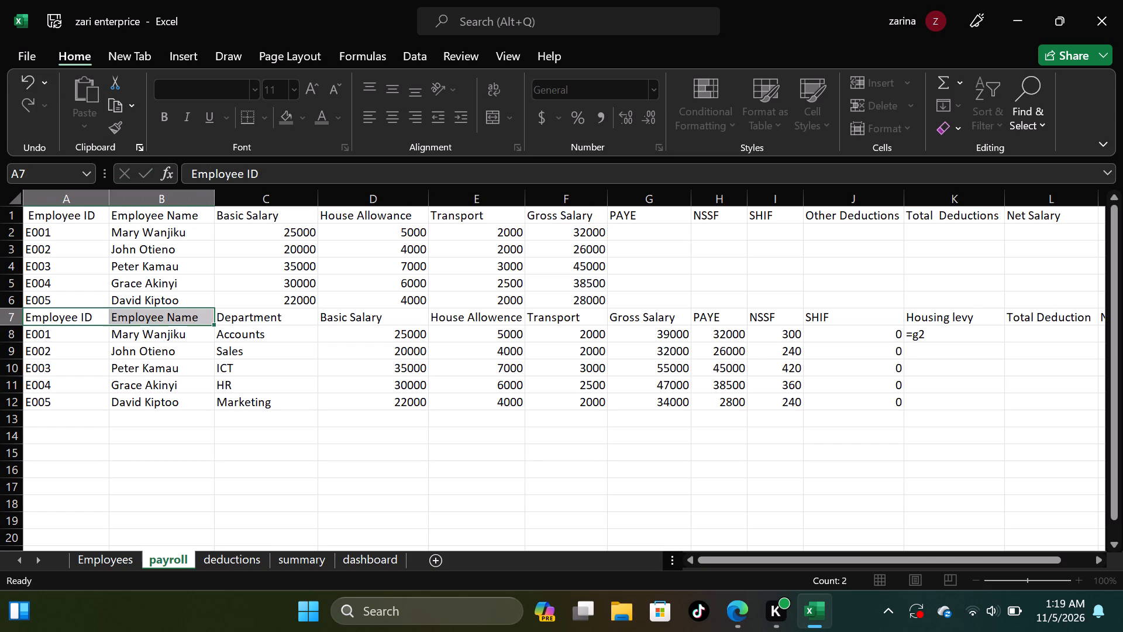
pyautogui.moveTo(141, 321); pyautogui.dragTo(591, 399)
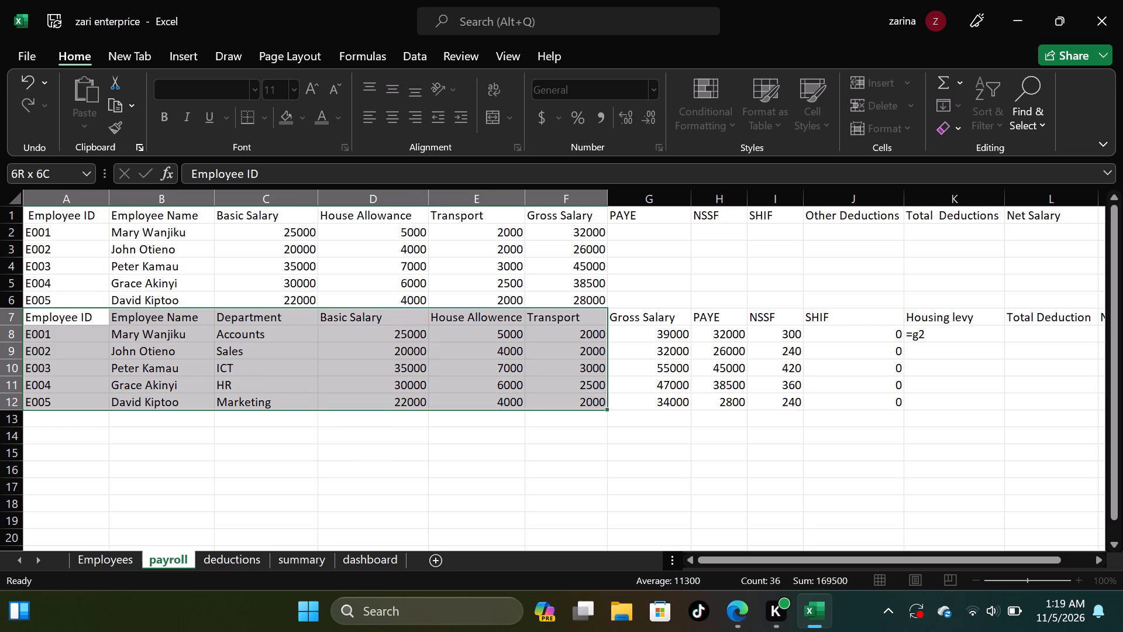
pyautogui.moveTo(591, 399); pyautogui.dragTo(768, 379)
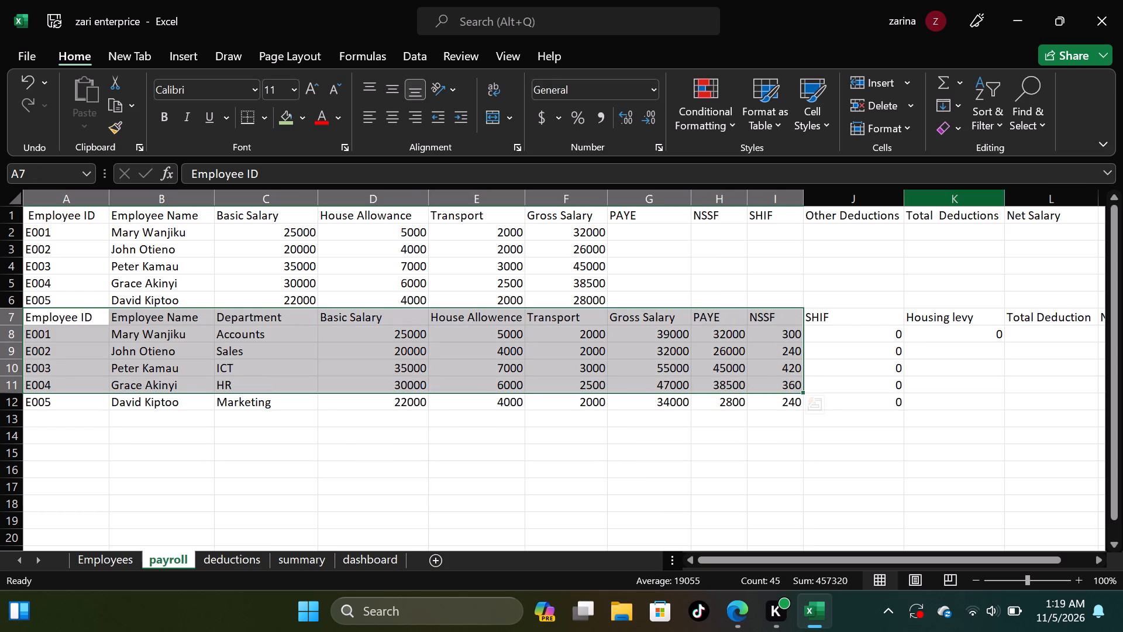
pyautogui.click(913, 107)
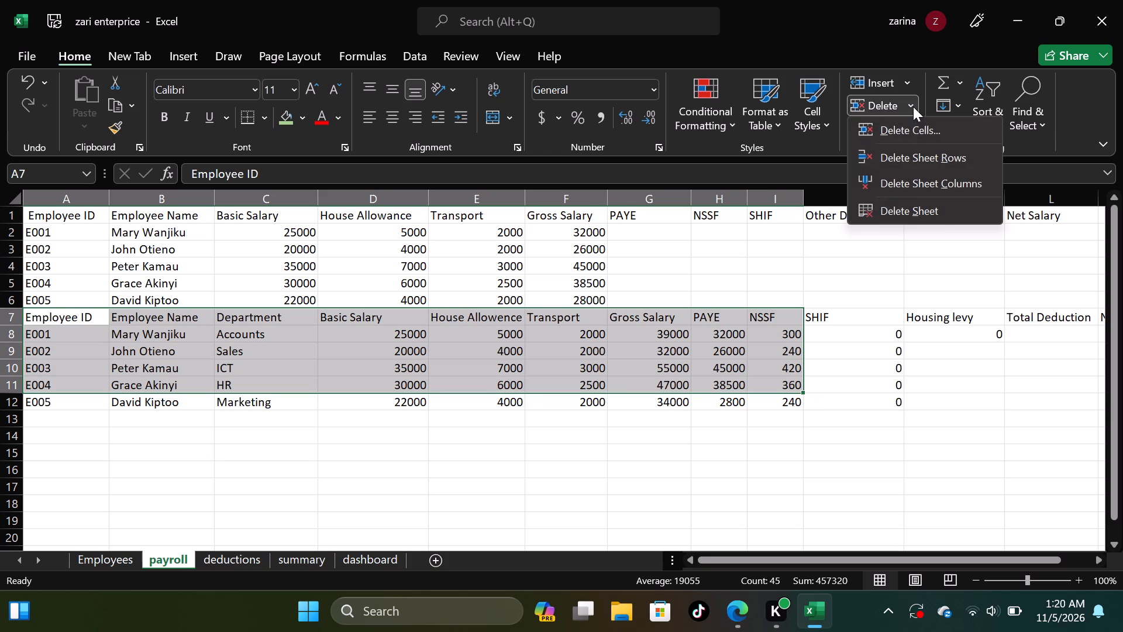
pyautogui.click(946, 153)
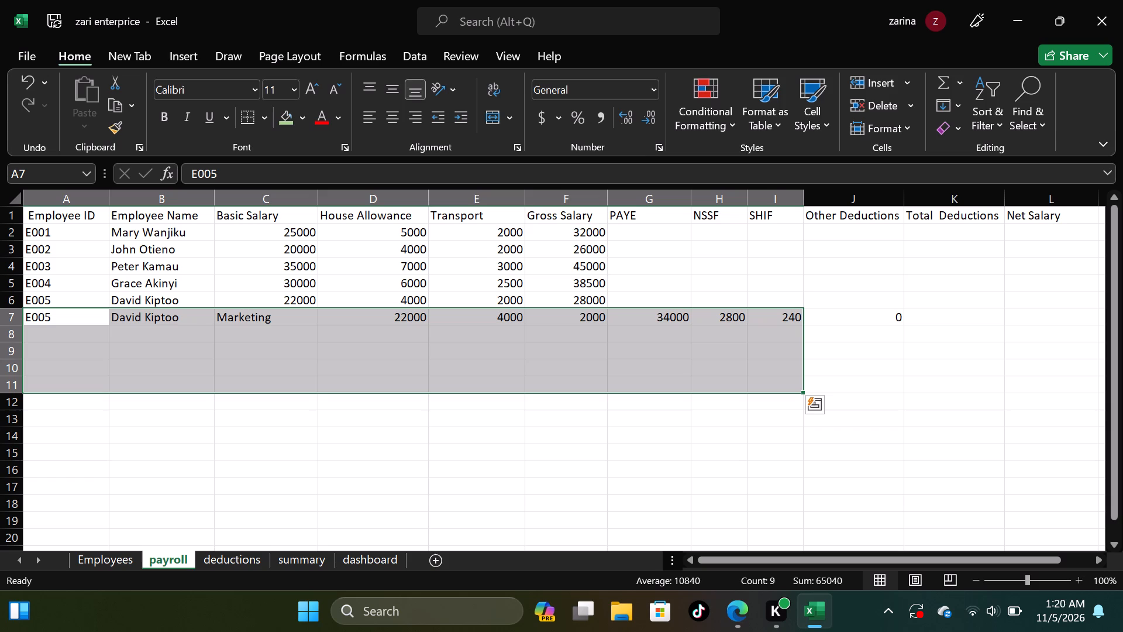
# Clear the leftover duplicate E005 record from row 7, cell by cell from A7 through J7.
pyautogui.press('BackSpace')
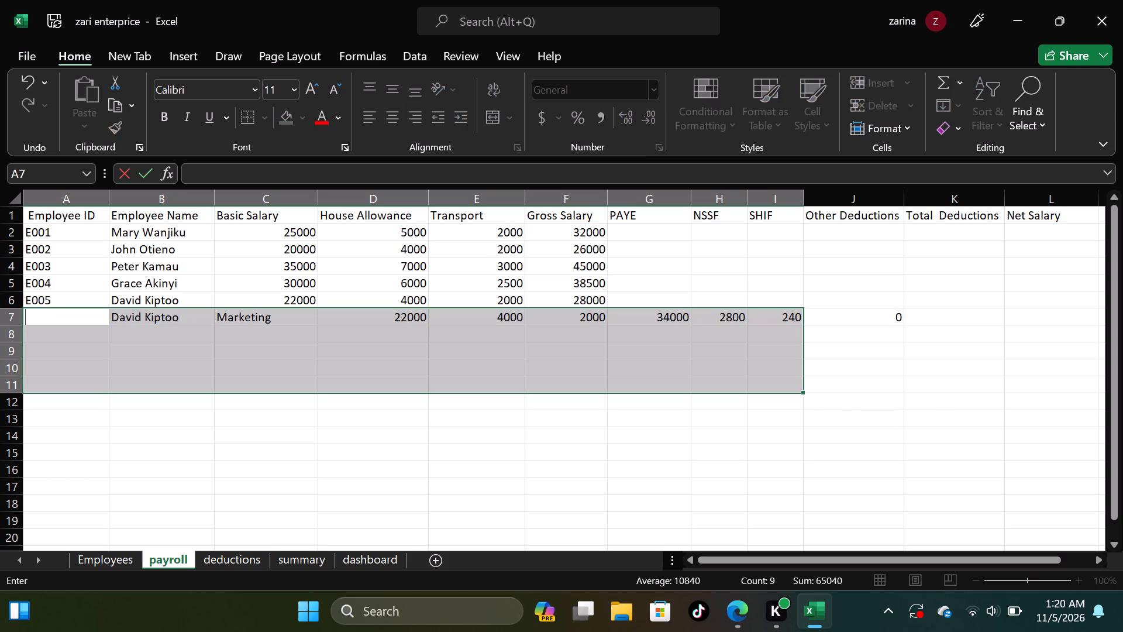
pyautogui.press('Right')
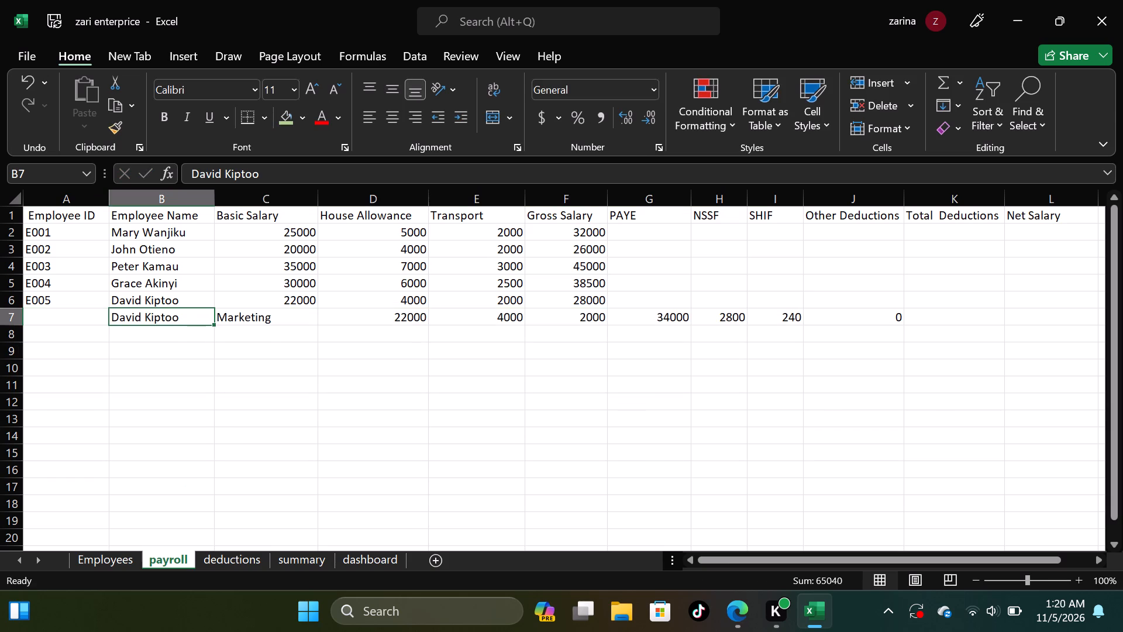
pyautogui.press('BackSpace')
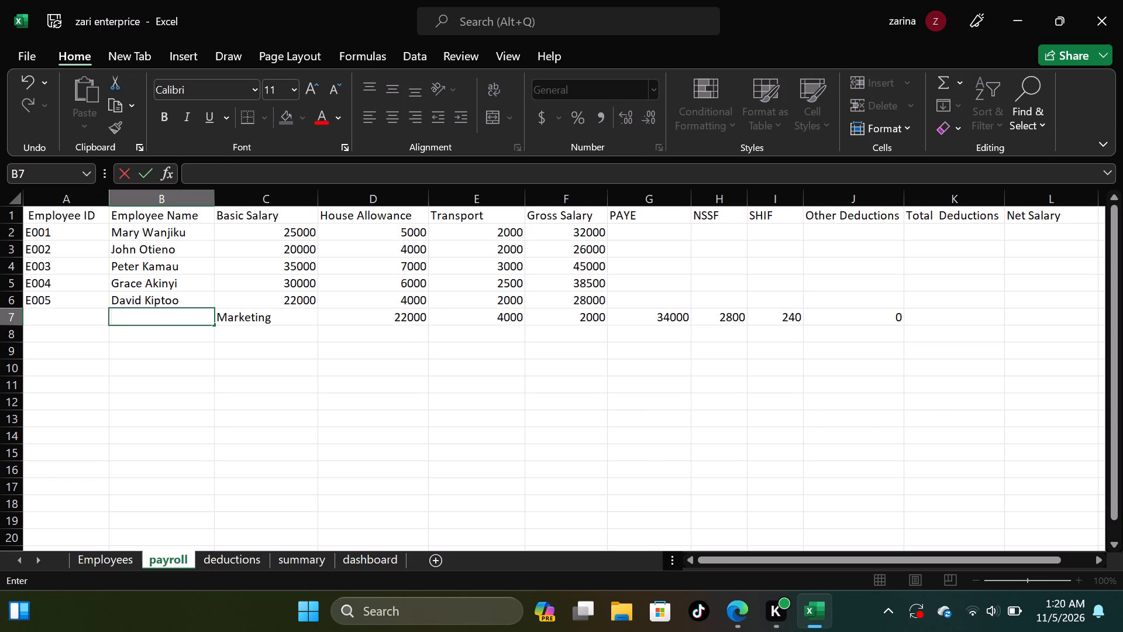
pyautogui.press('Right')
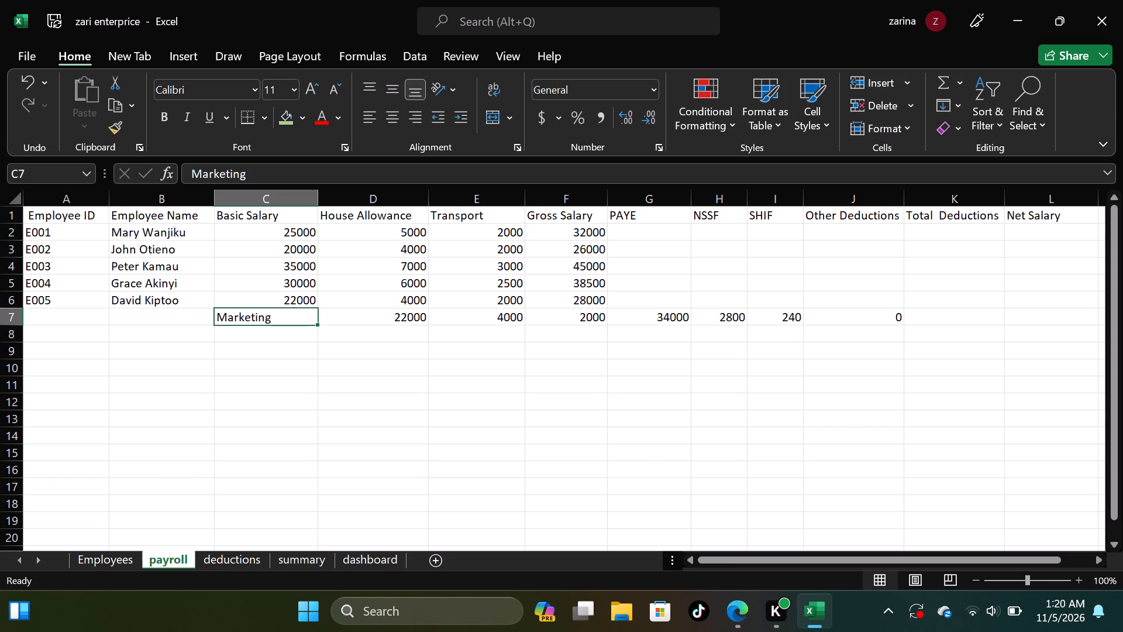
pyautogui.press('BackSpace')
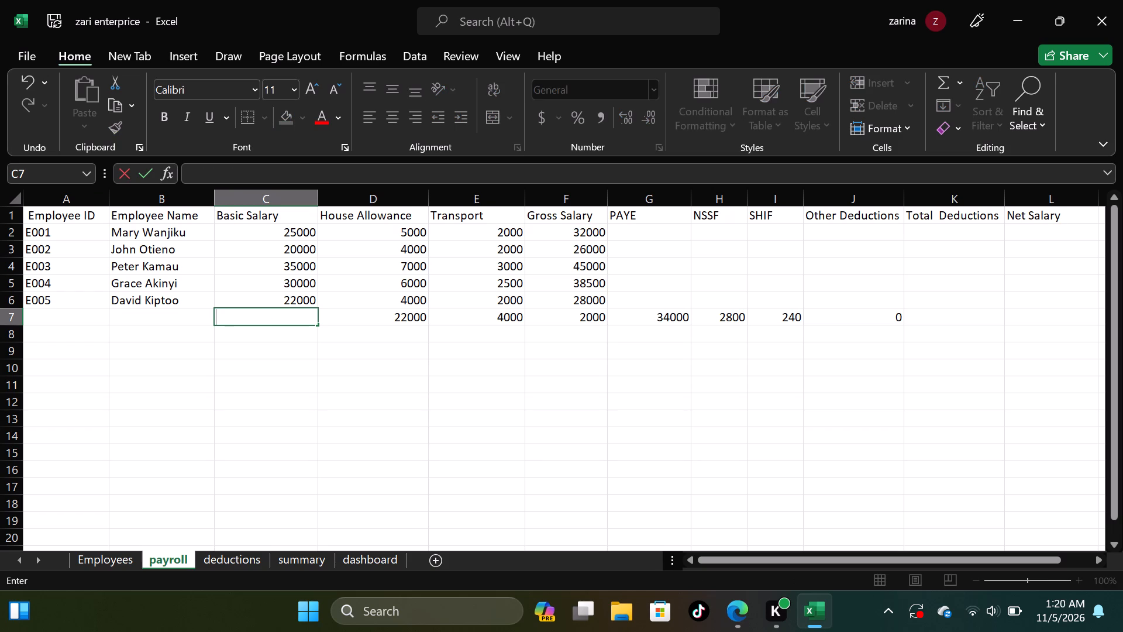
pyautogui.press('Right')
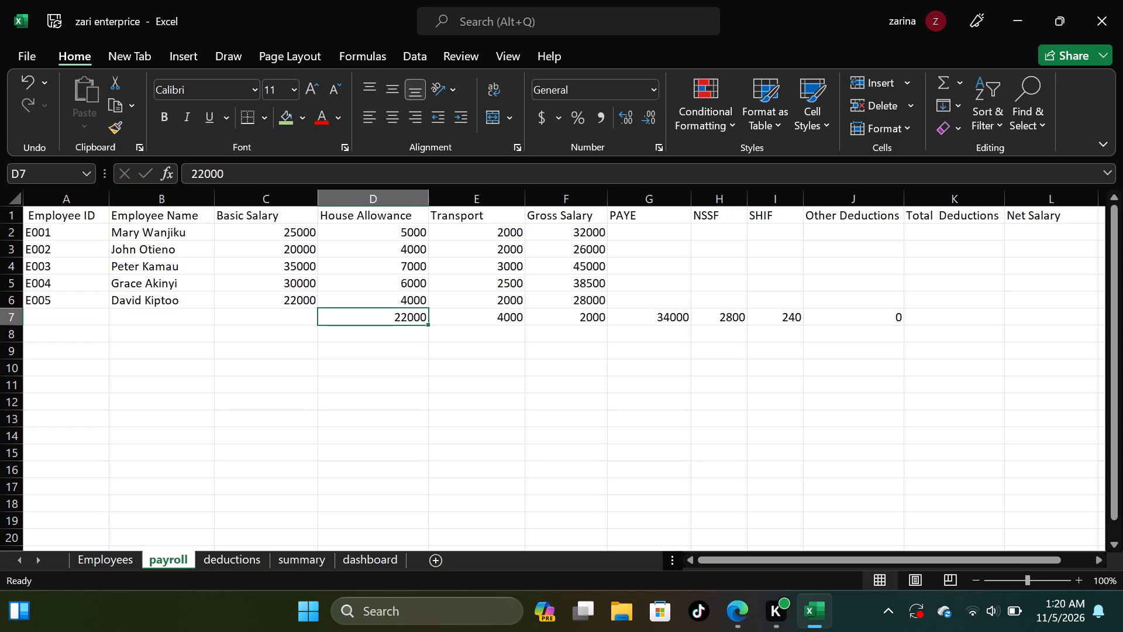
pyautogui.press('BackSpace')
pyautogui.press('Right')
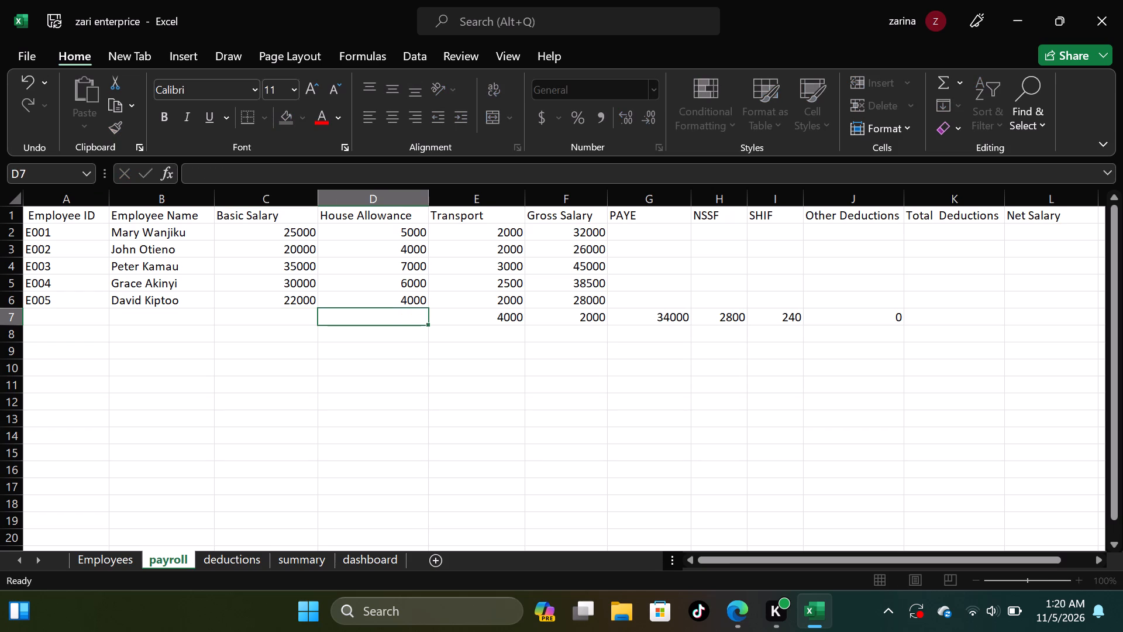
pyautogui.press('BackSpace')
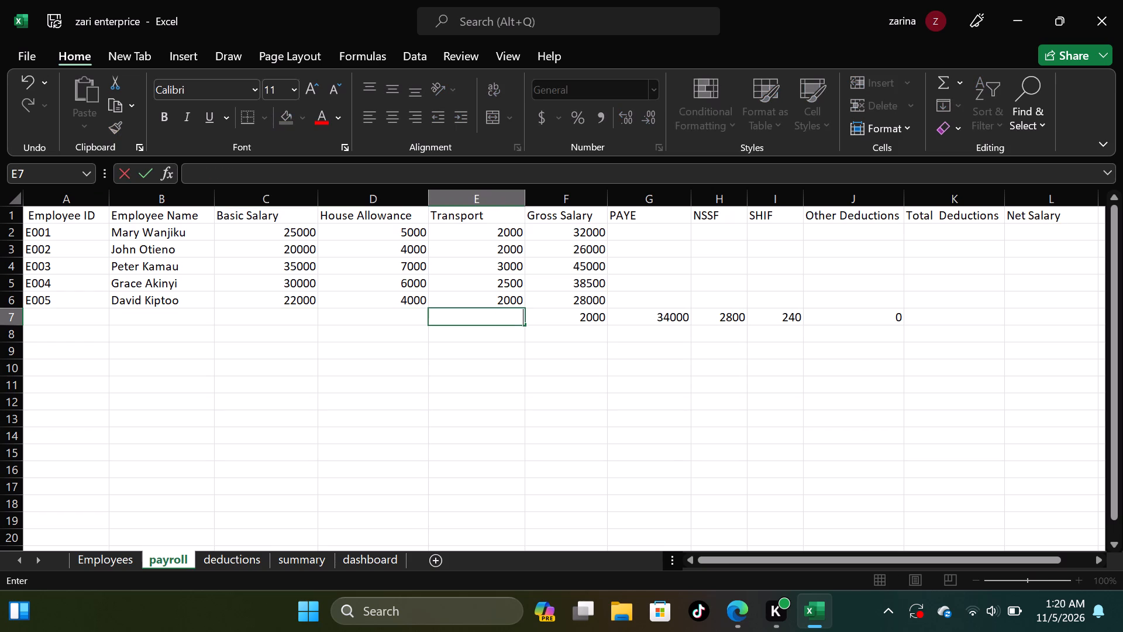
pyautogui.press('Right')
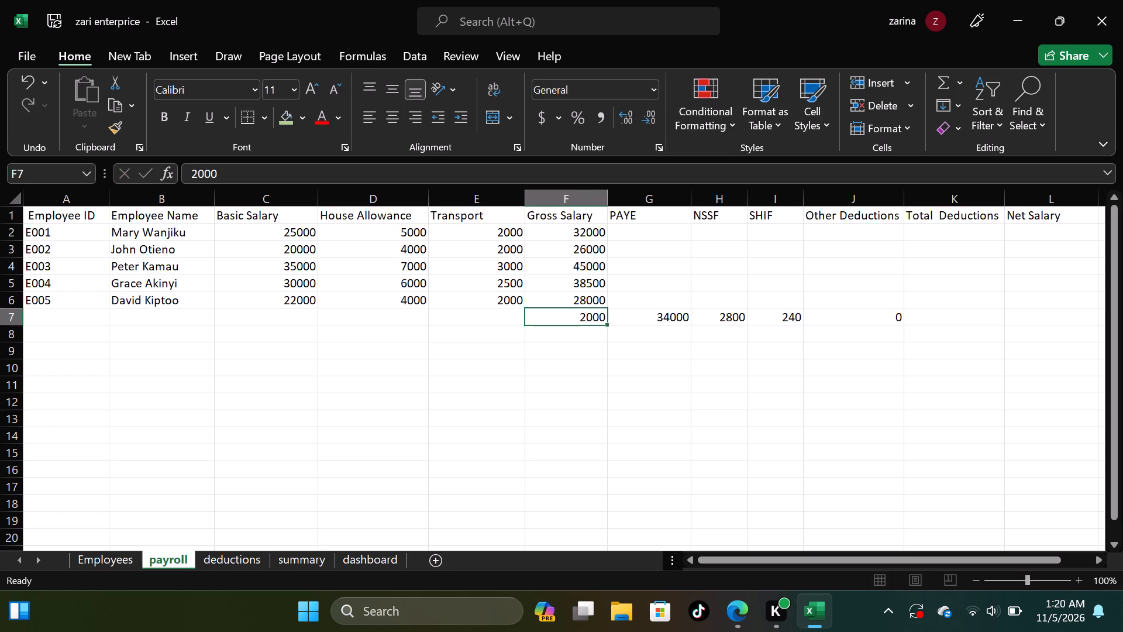
pyautogui.press('BackSpace')
pyautogui.press('Right')
pyautogui.press('BackSpace')
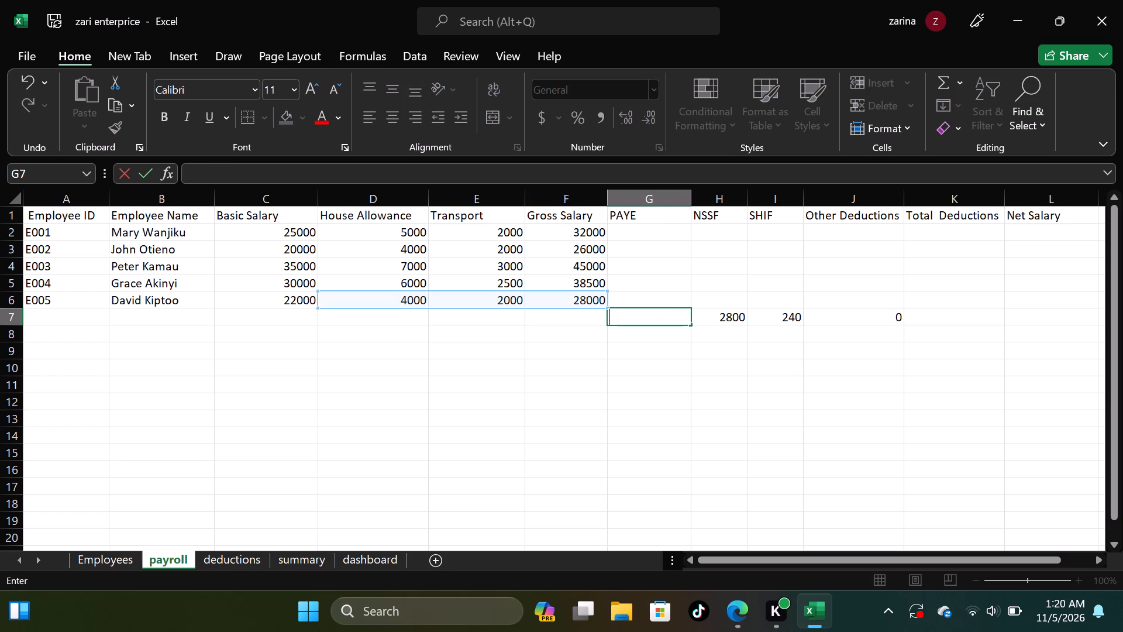
pyautogui.press('Right')
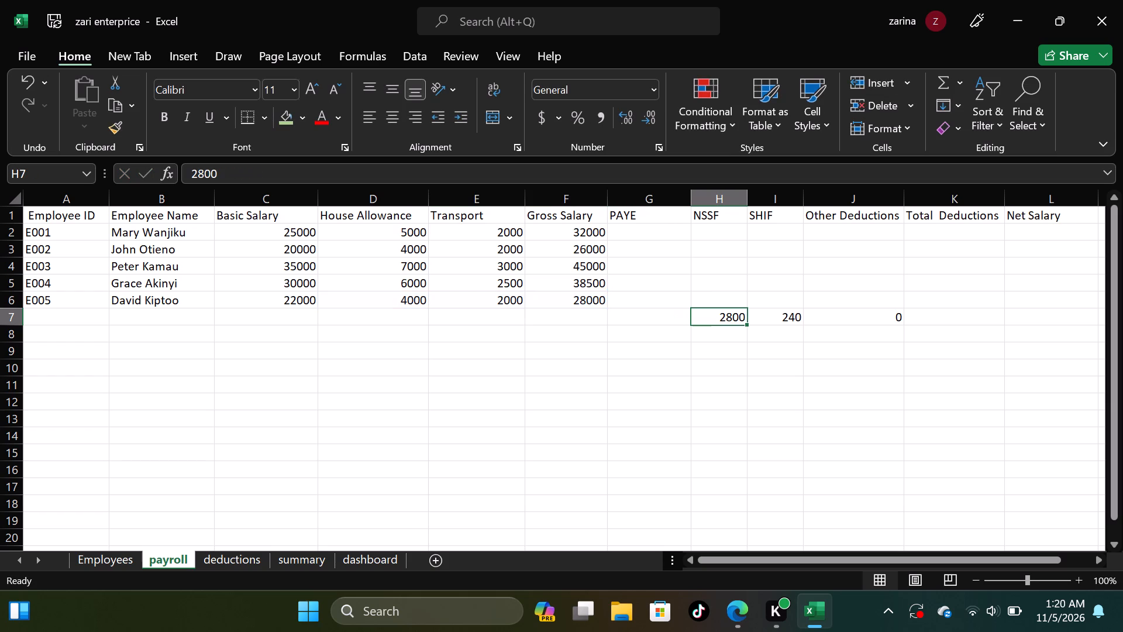
pyautogui.press('BackSpace')
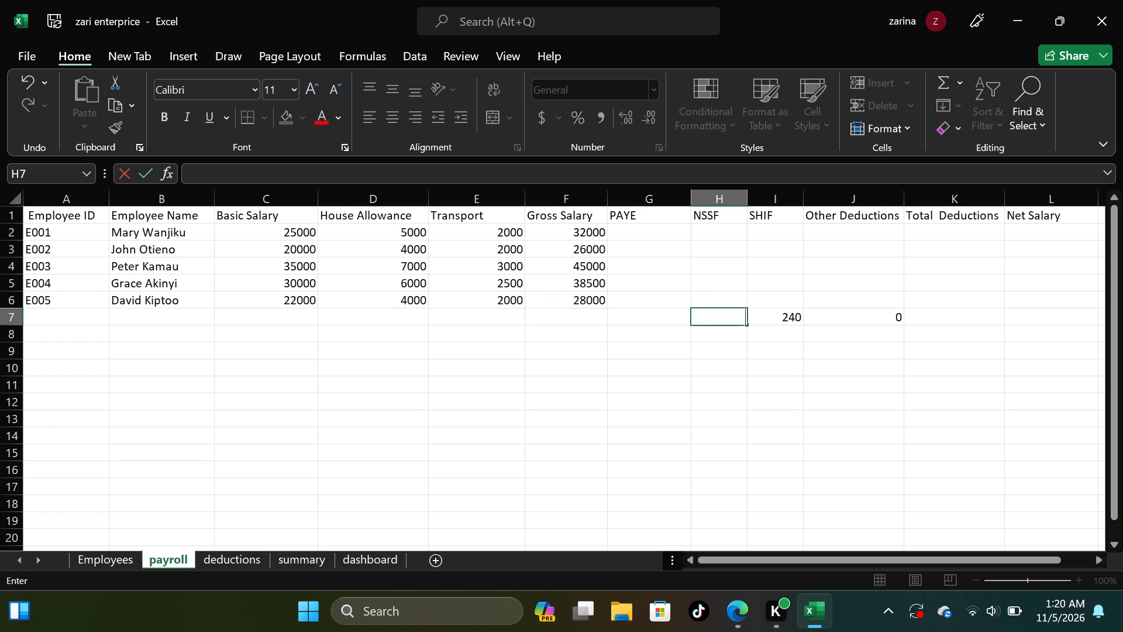
pyautogui.press('Right')
pyautogui.press('BackSpace')
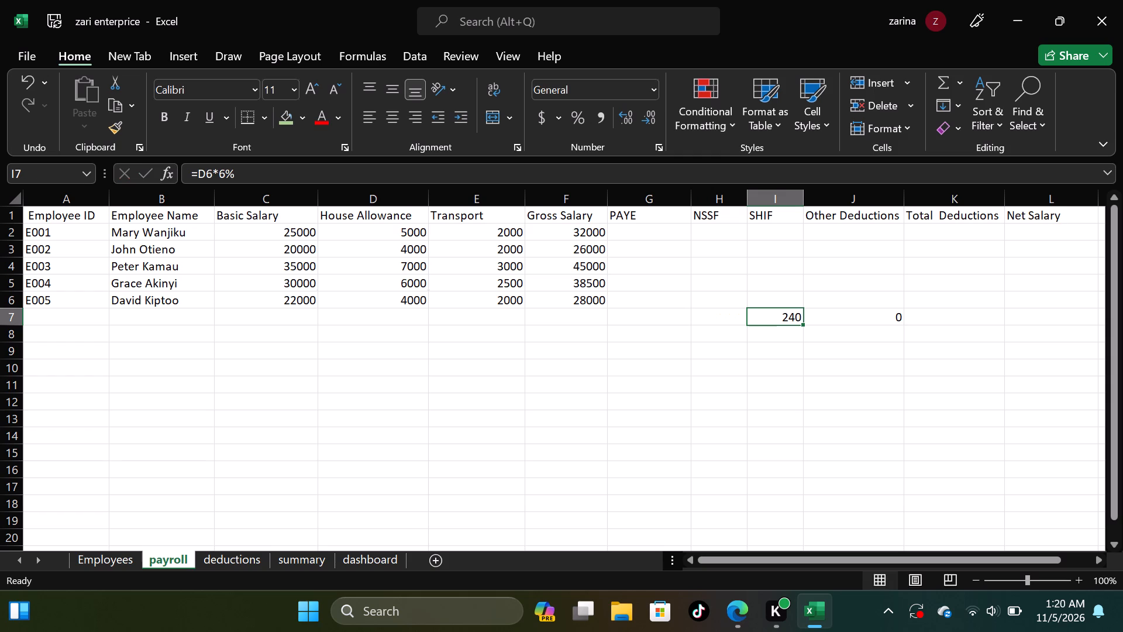
pyautogui.press('Right')
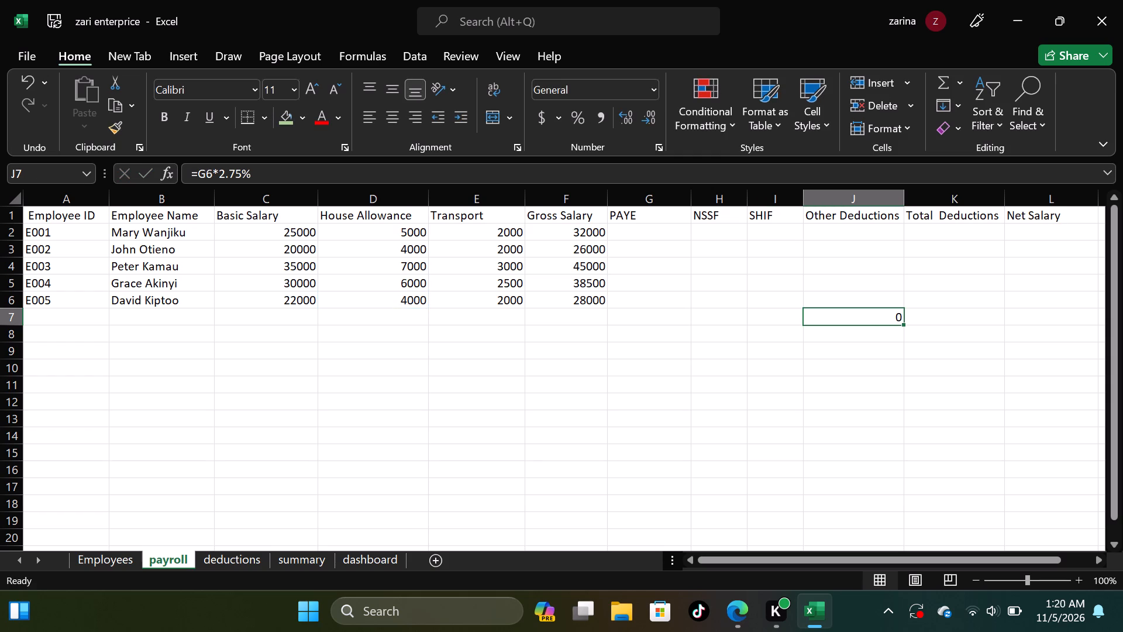
pyautogui.press('BackSpace')
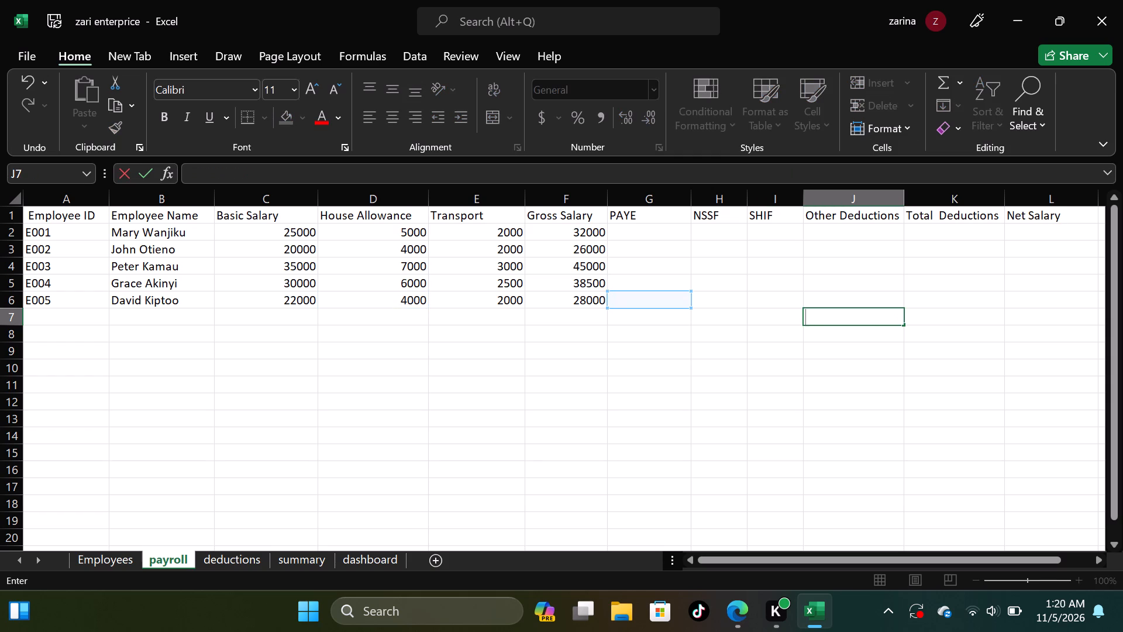
# Fill the PAYE column, G2 to G6, with 32000, 26000, 45000, 38500 and 28000.
pyautogui.click(628, 233)
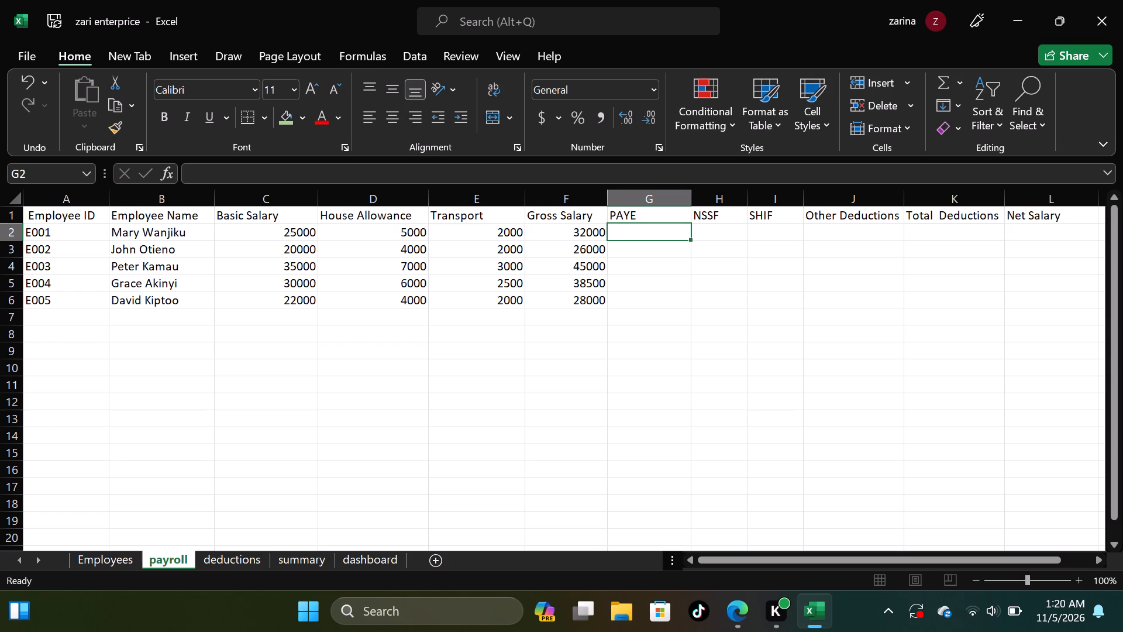
pyautogui.write('32')
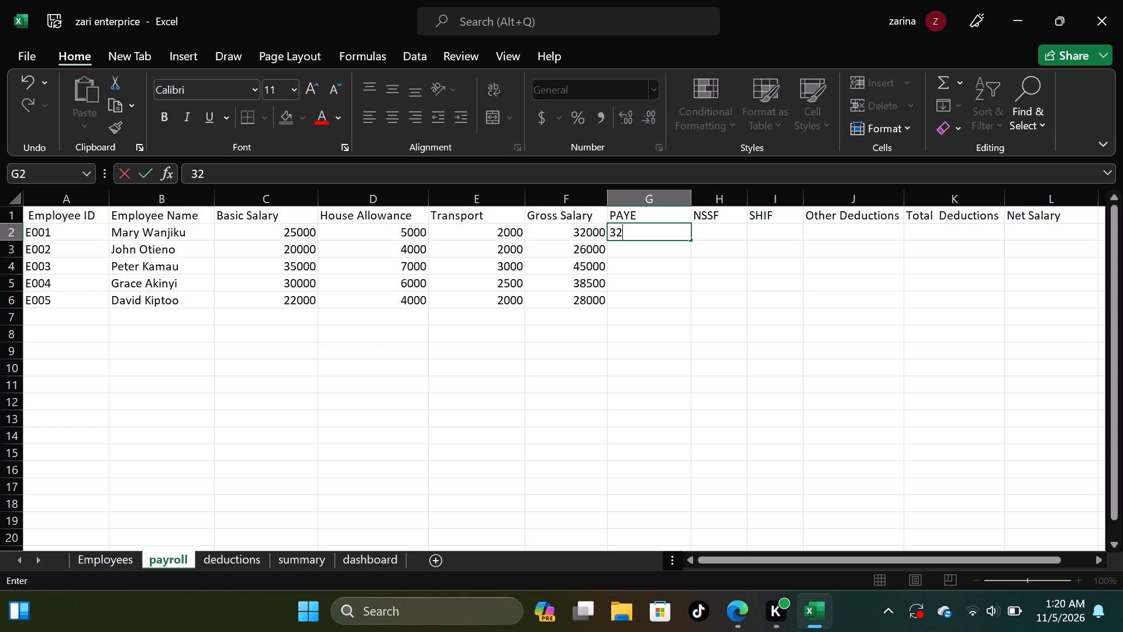
pyautogui.write('00')
pyautogui.press('0')
pyautogui.press('Down')
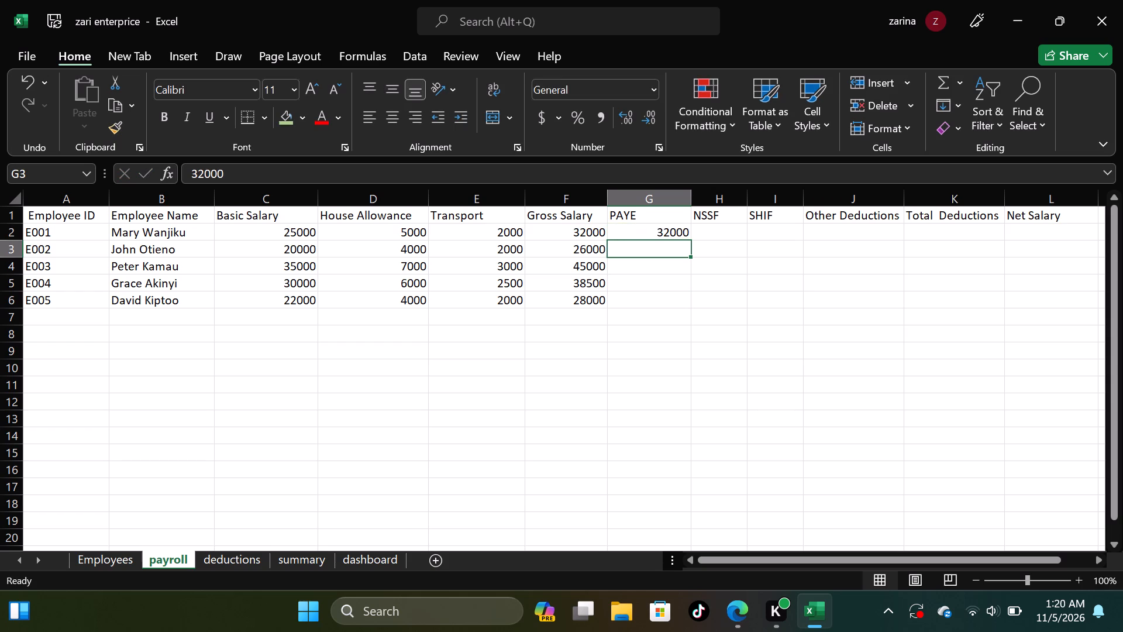
pyautogui.press('2')
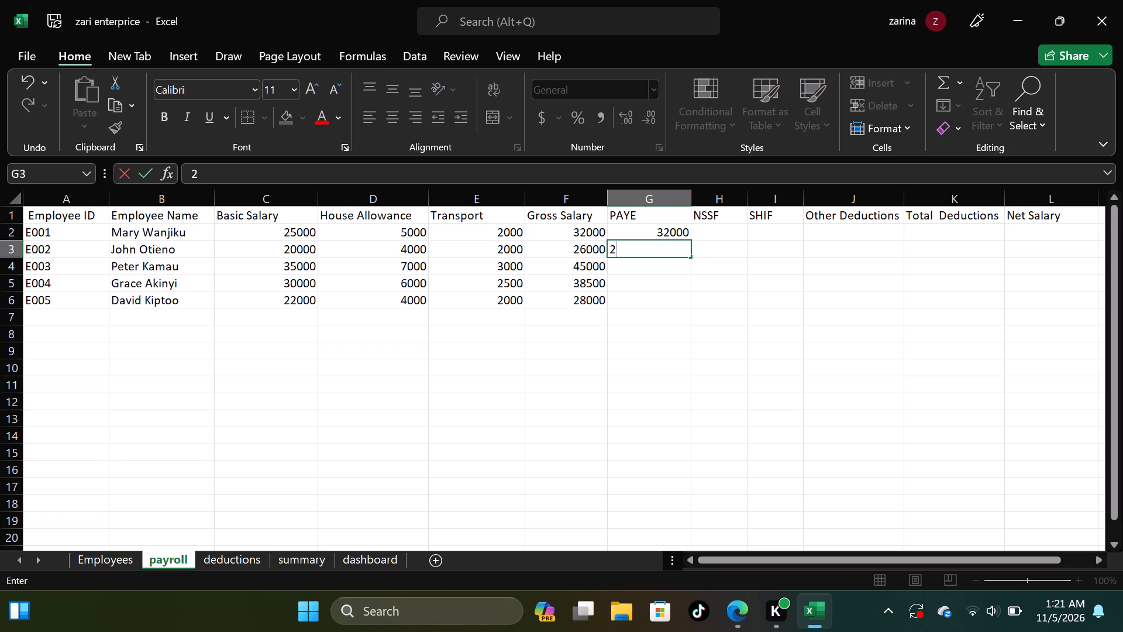
pyautogui.write('6000')
pyautogui.press('Down')
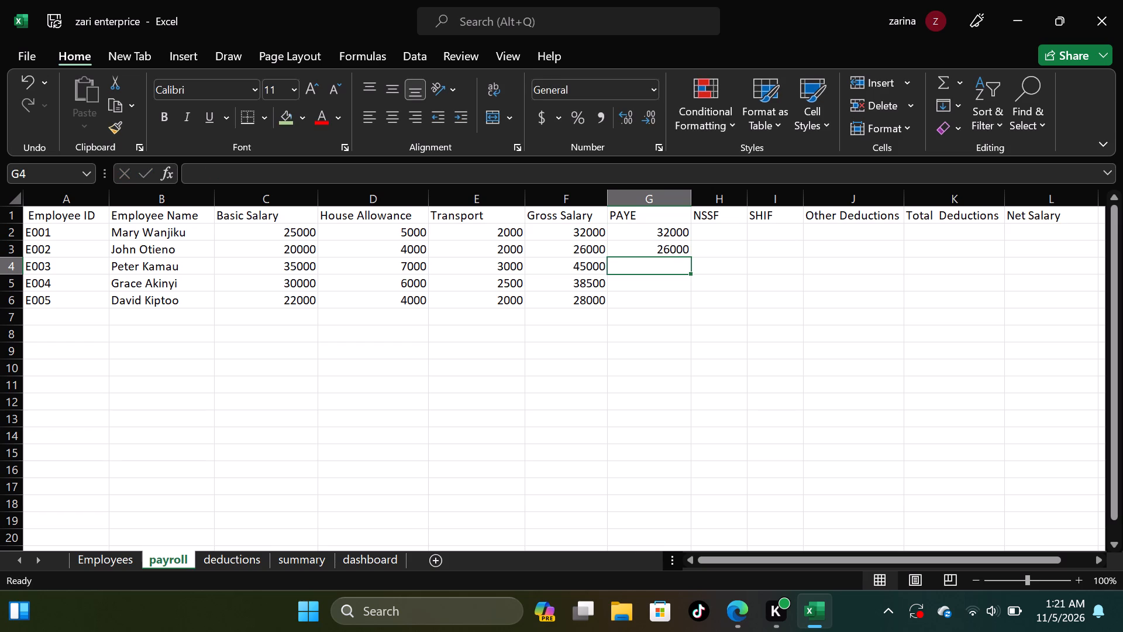
pyautogui.write('45')
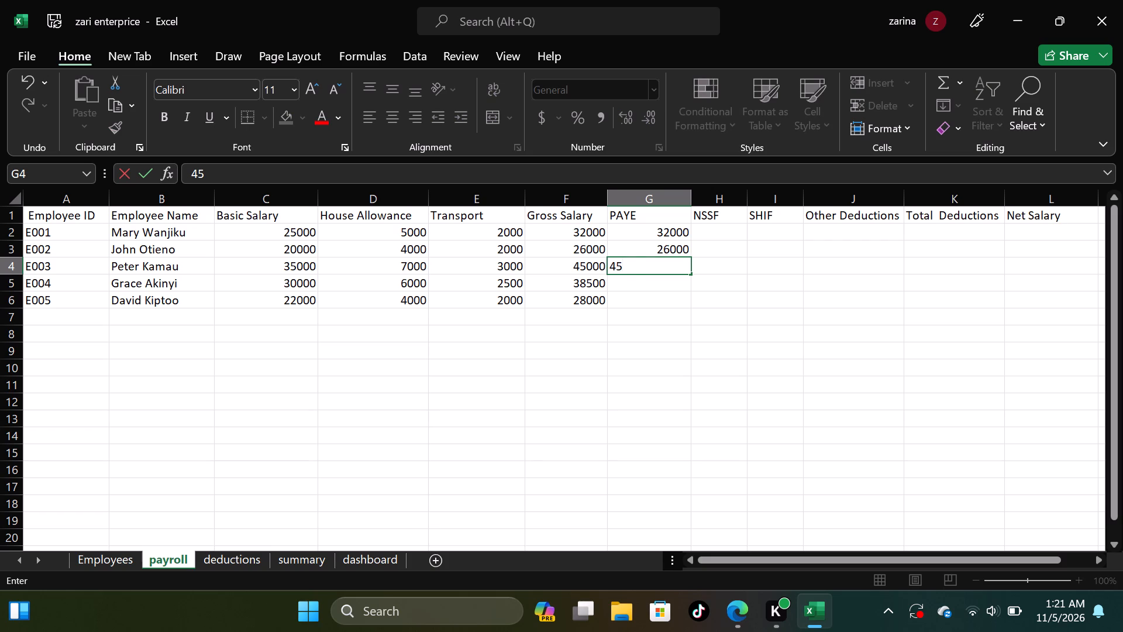
pyautogui.write('000')
pyautogui.press('Down')
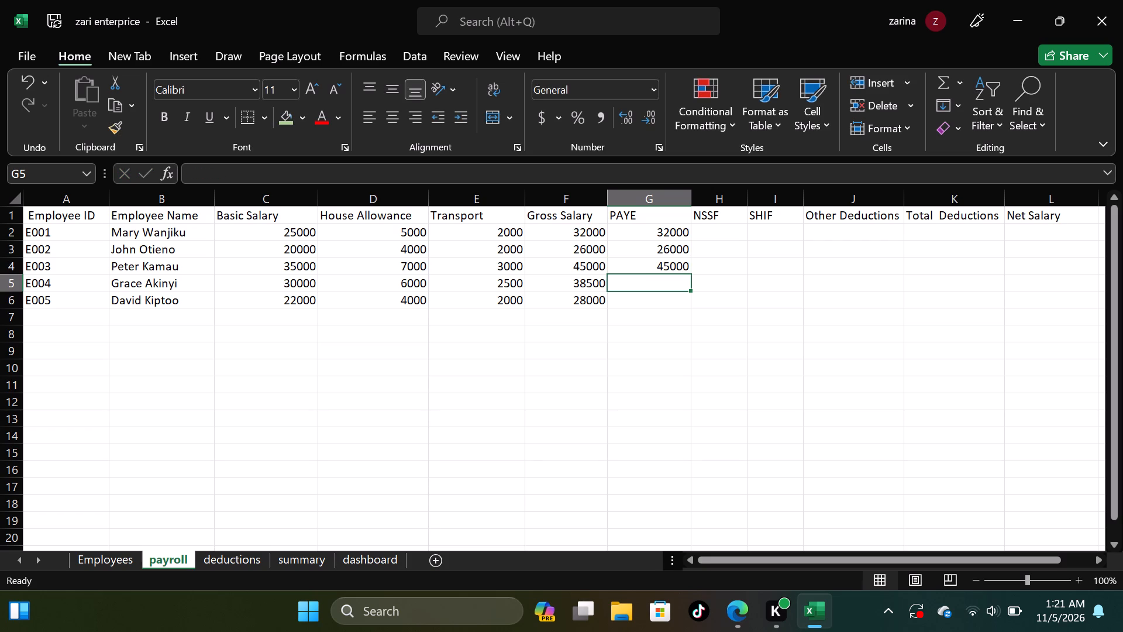
pyautogui.write('38')
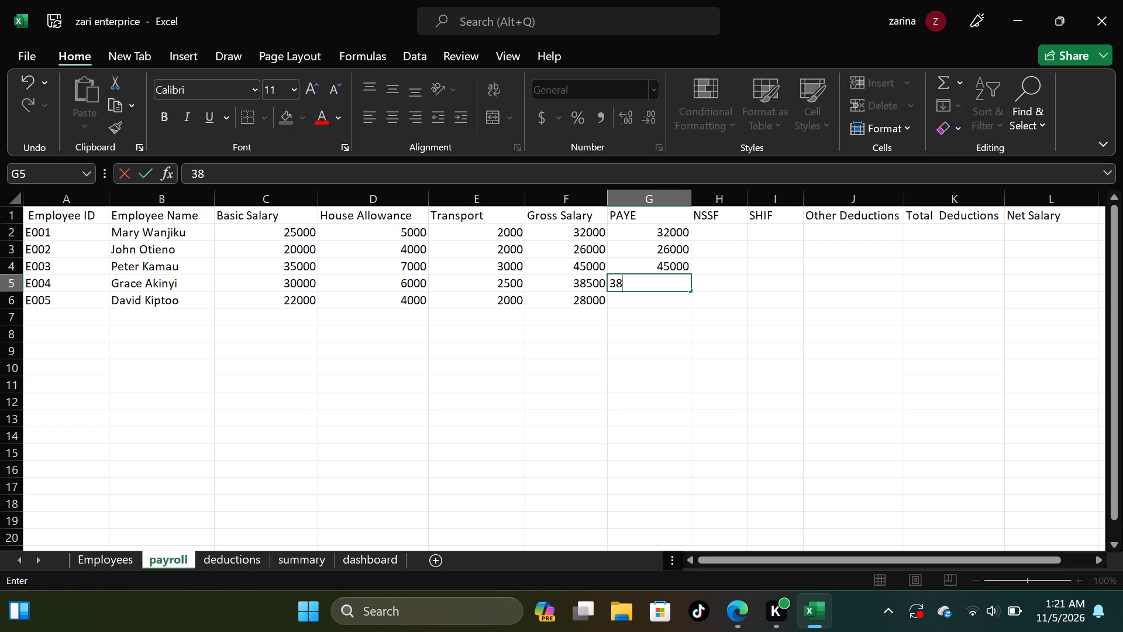
pyautogui.write('500')
pyautogui.press('Down')
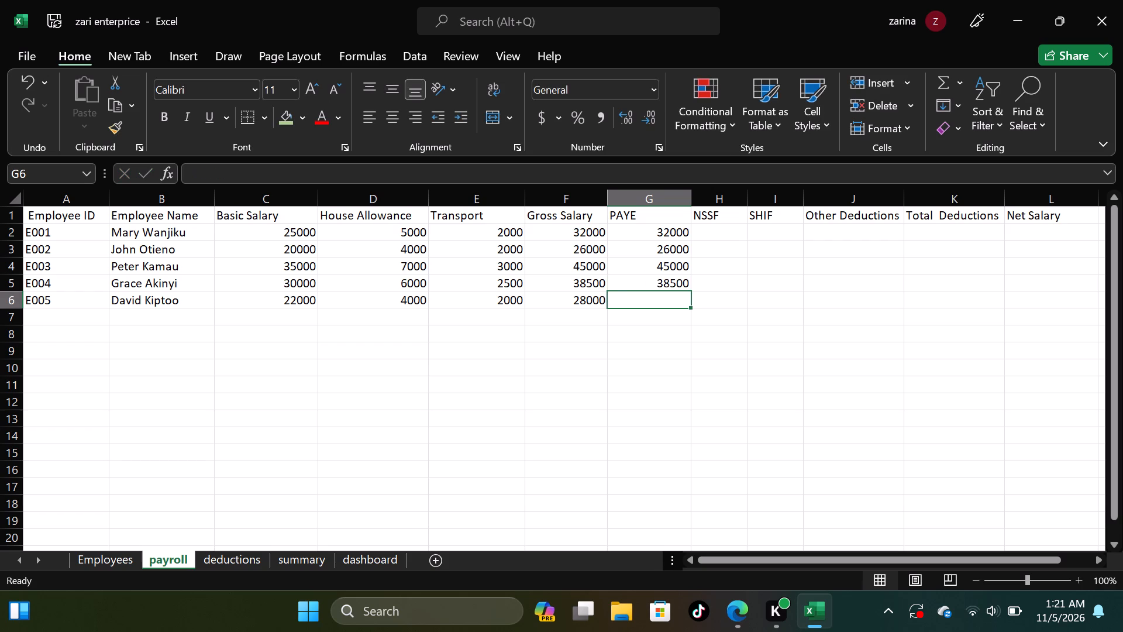
pyautogui.press('2')
pyautogui.press('8')
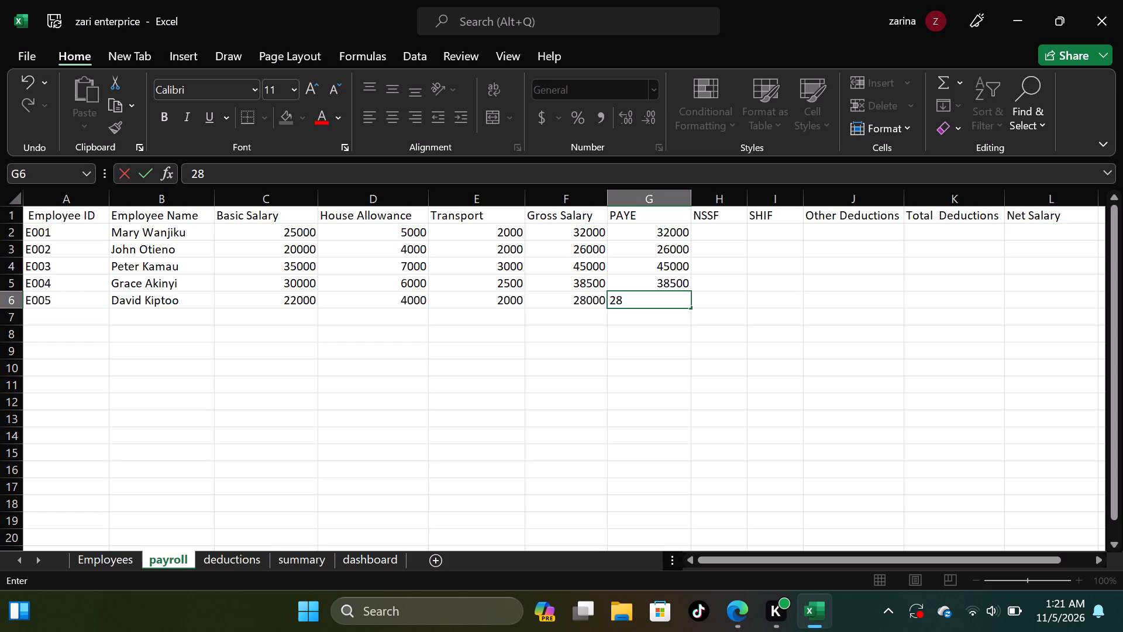
pyautogui.write('00')
pyautogui.press('0')
pyautogui.press('Right')
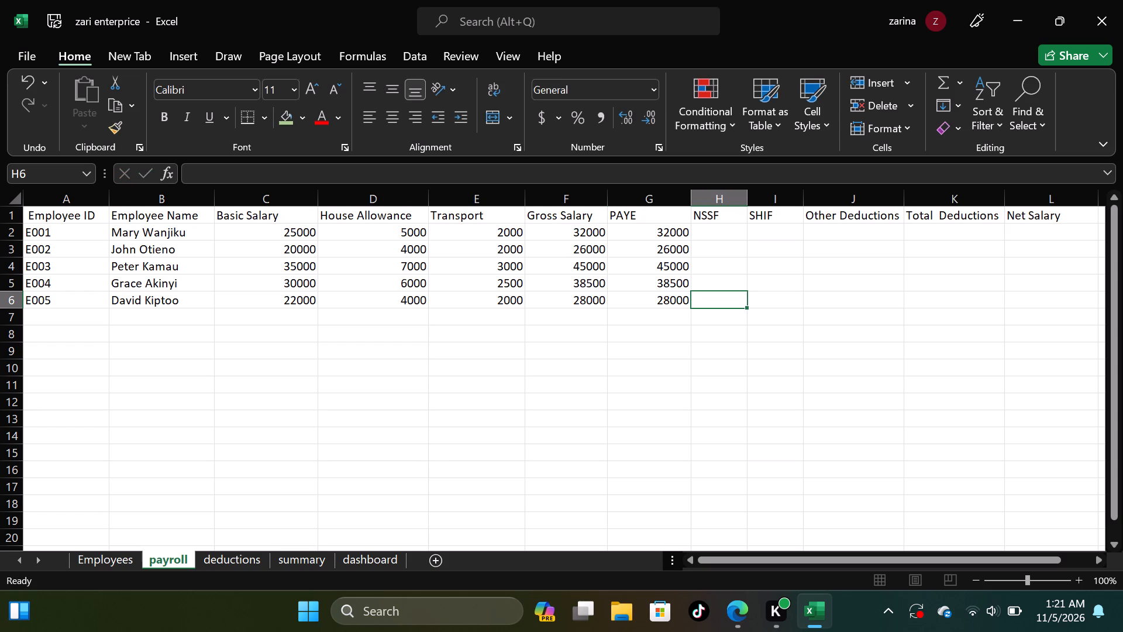
# Enter the NSSF formula =d2*6% in H2 and fill it down to H6.
pyautogui.press('Up')
pyautogui.press('Up')
pyautogui.press('Up')
pyautogui.press('Up')
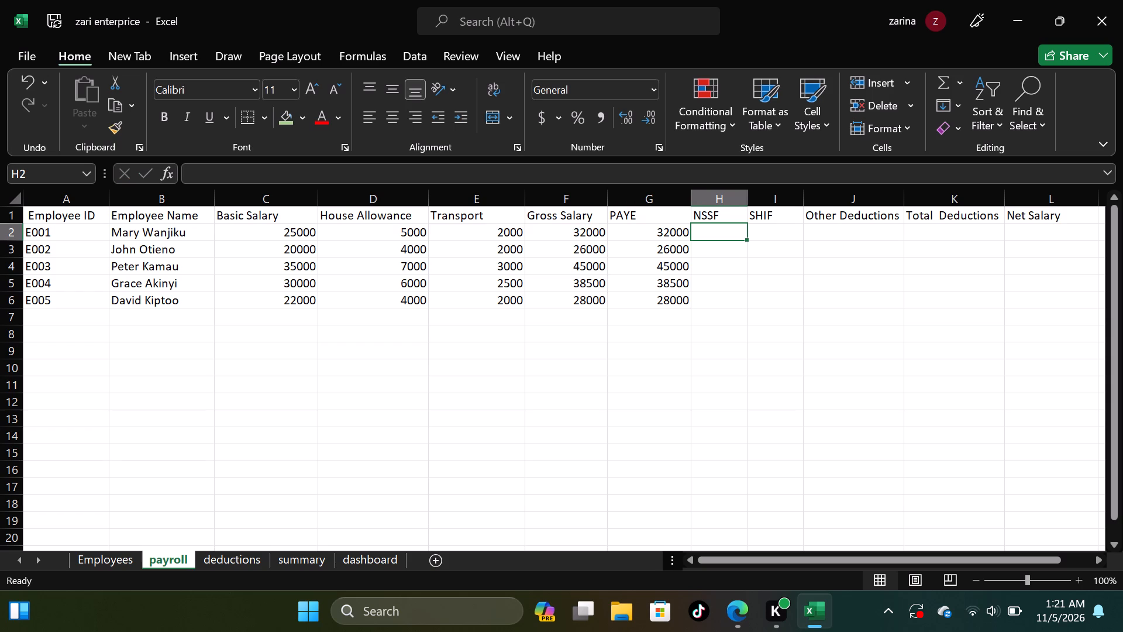
pyautogui.press('=')
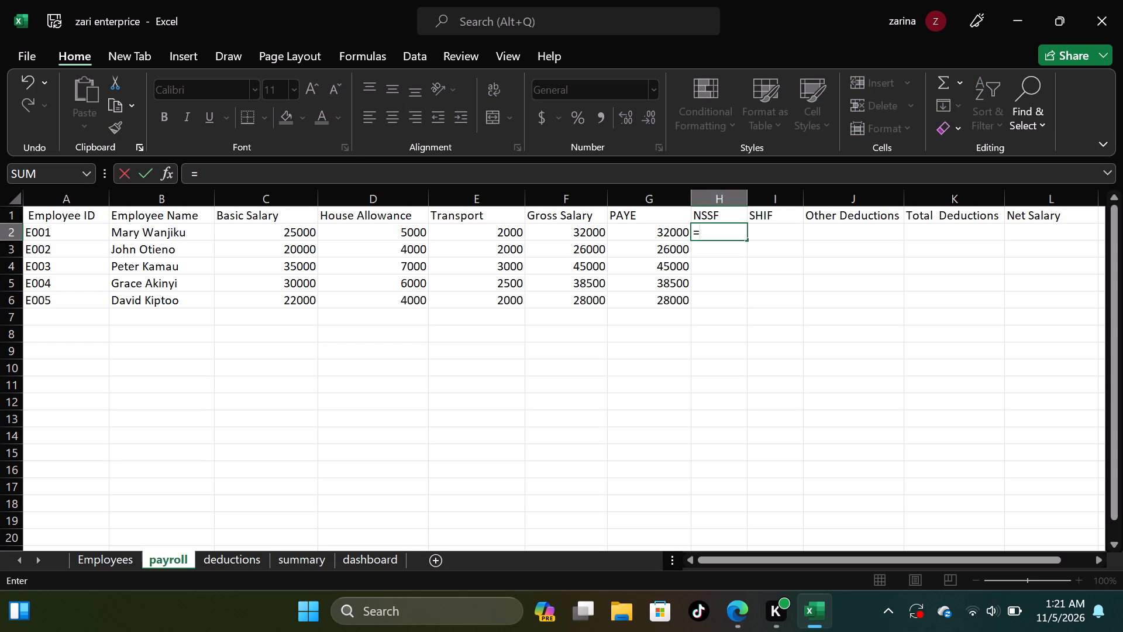
pyautogui.write('d2')
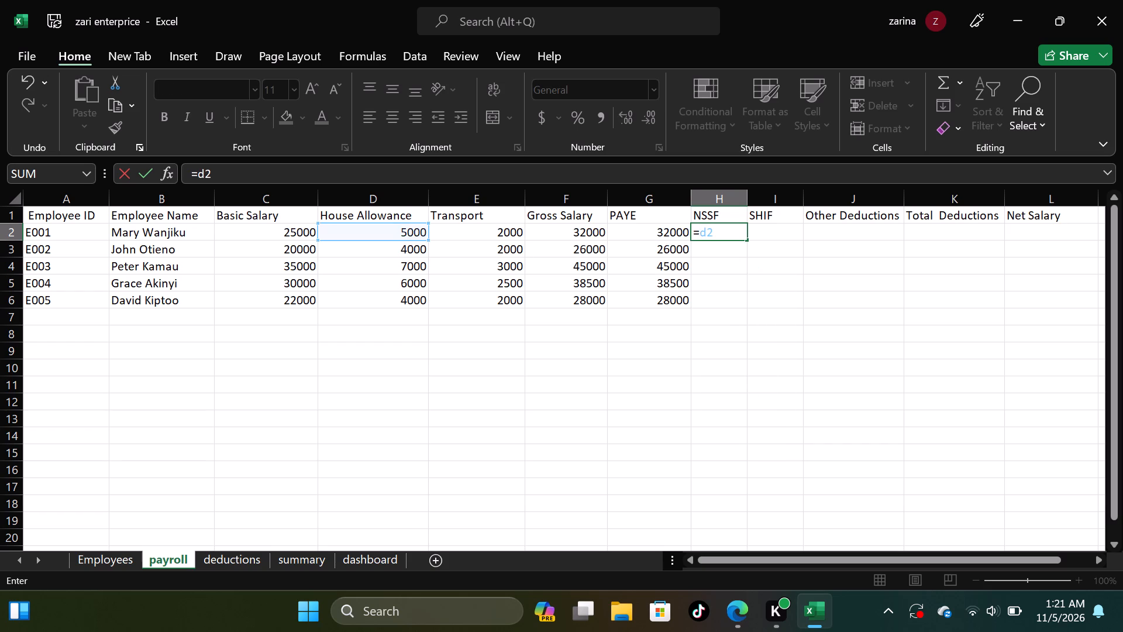
pyautogui.hotkey('shift', '*')
pyautogui.press('6')
pyautogui.hotkey('shift', '%')
pyautogui.press('Return')
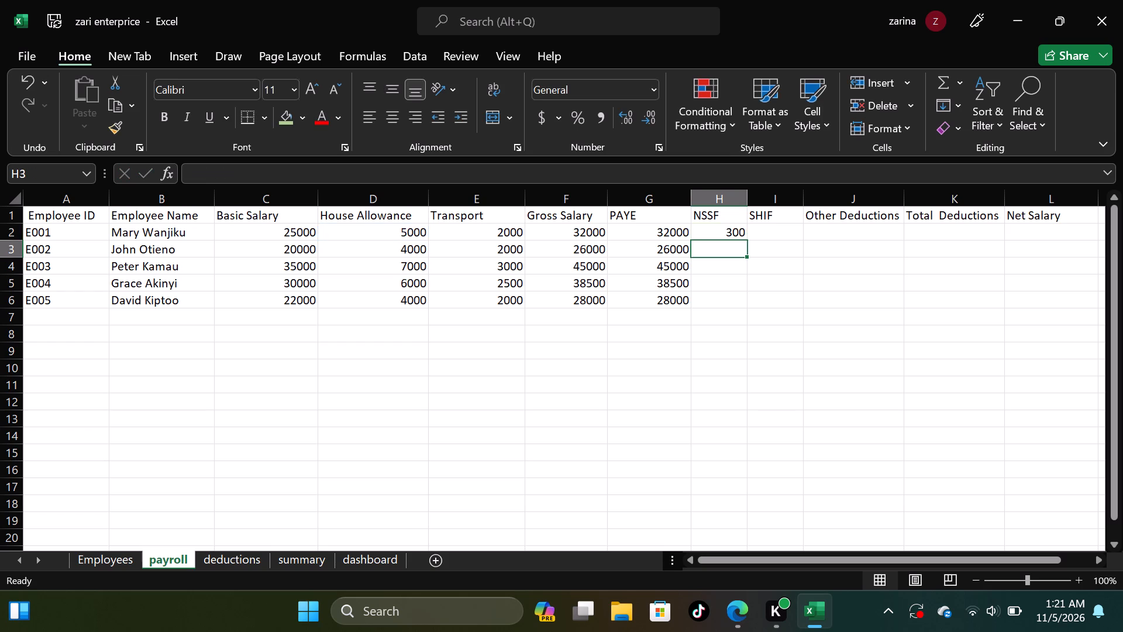
pyautogui.press('Up')
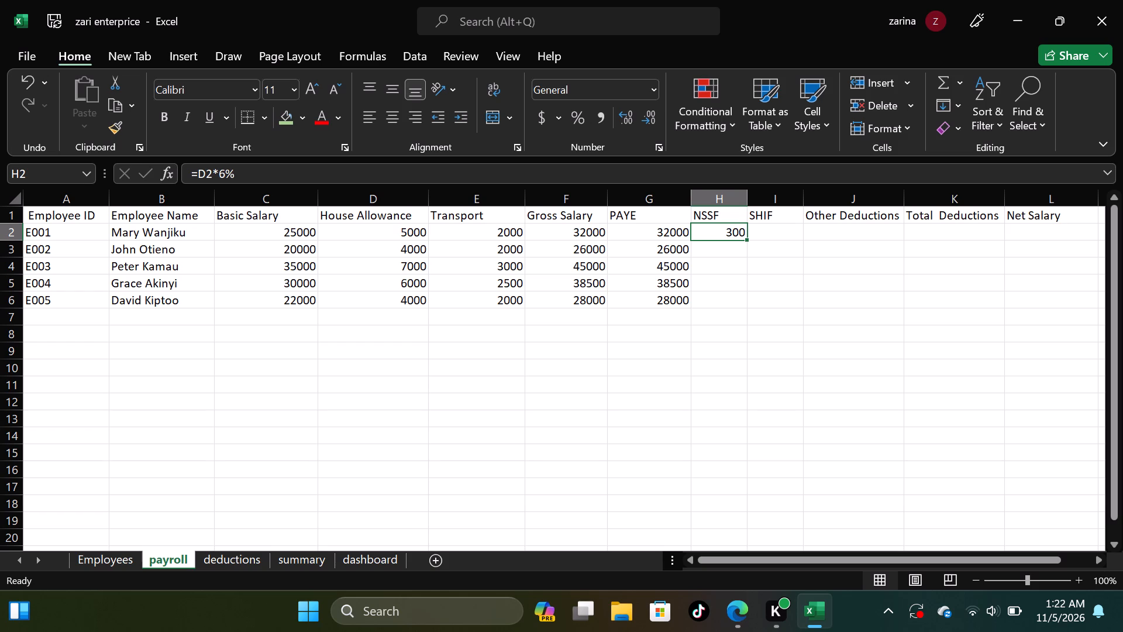
pyautogui.moveTo(748, 238); pyautogui.dragTo(740, 306)
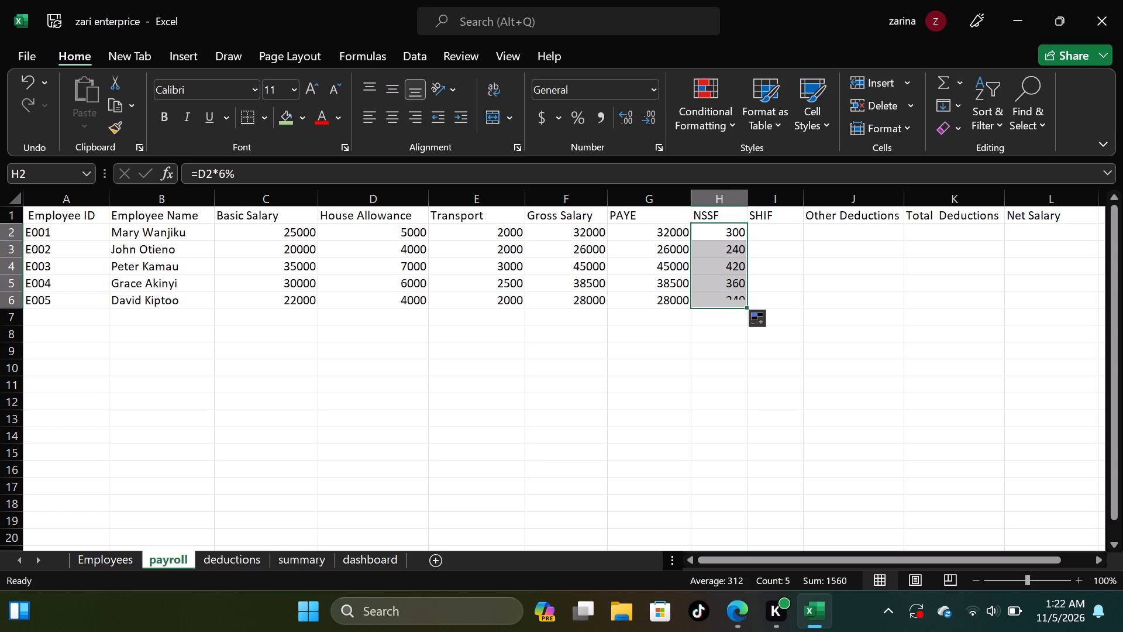
# Enter the SHIF formula =g2*2.75% in I2 and fill it down to I6.
pyautogui.click(777, 224)
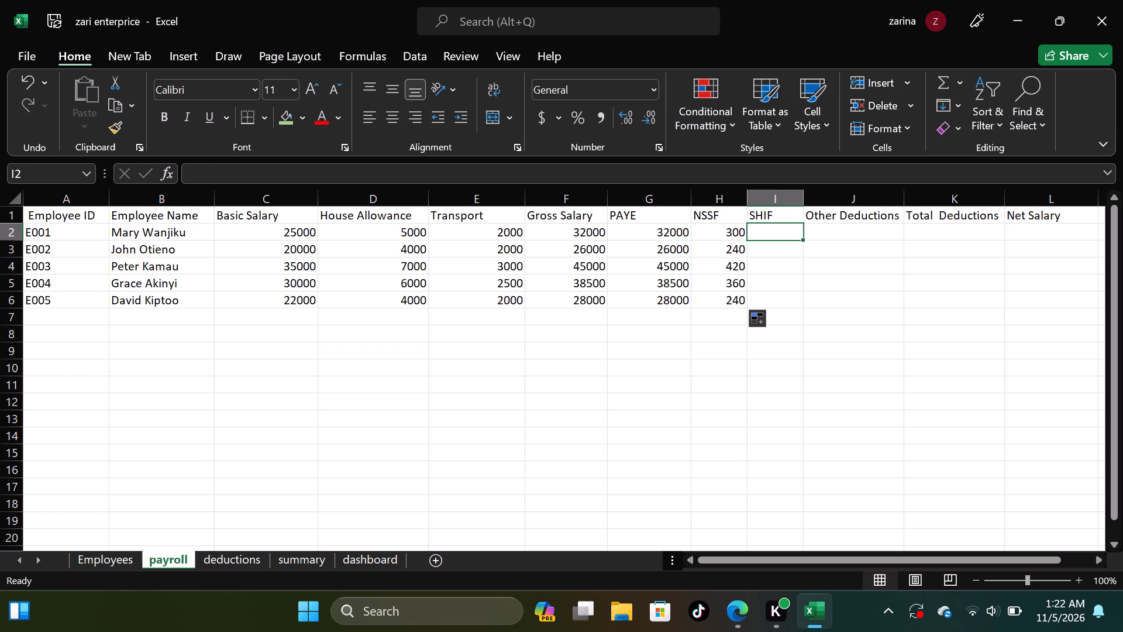
pyautogui.press('=')
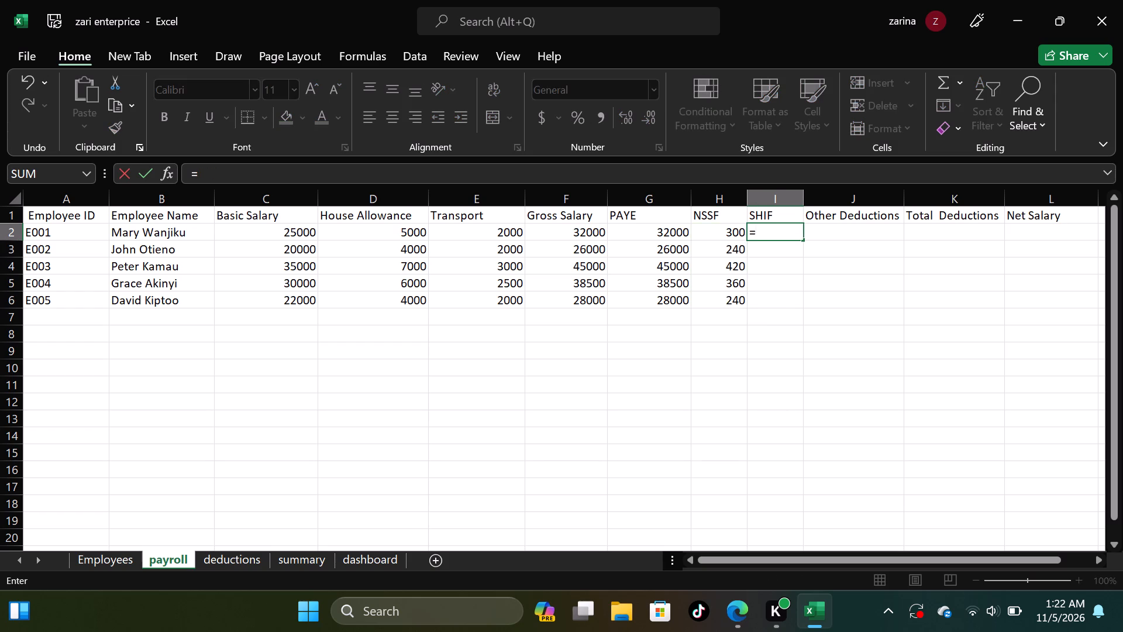
pyautogui.write('g2')
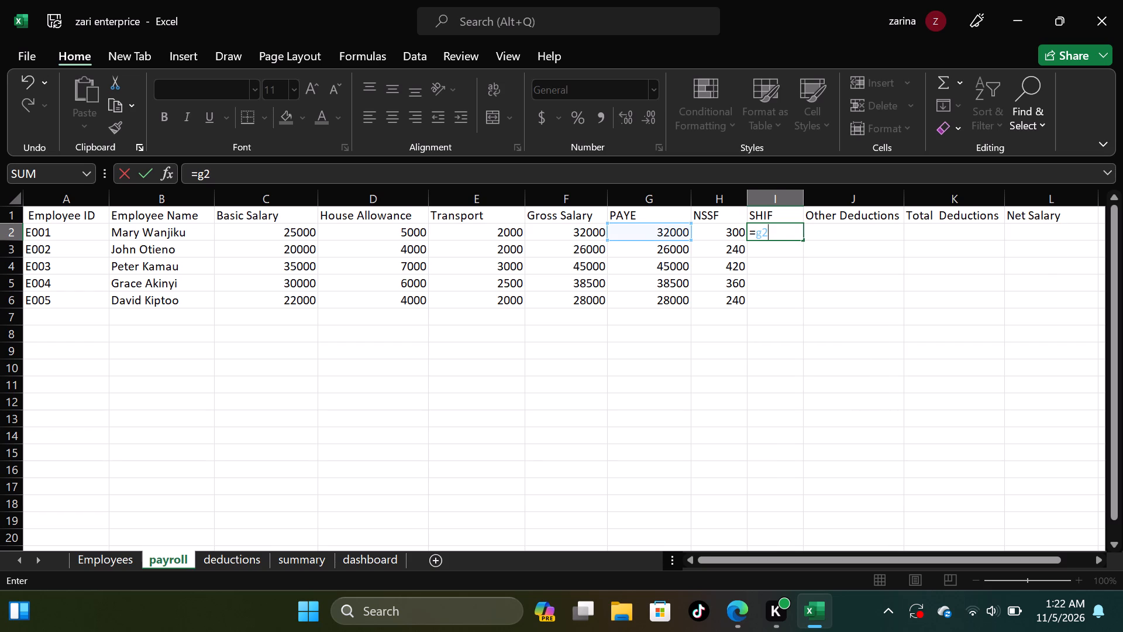
pyautogui.hotkey('shift', '*')
pyautogui.press('2')
pyautogui.press('.')
pyautogui.write('75')
pyautogui.hotkey('shift', '%')
pyautogui.press('Return')
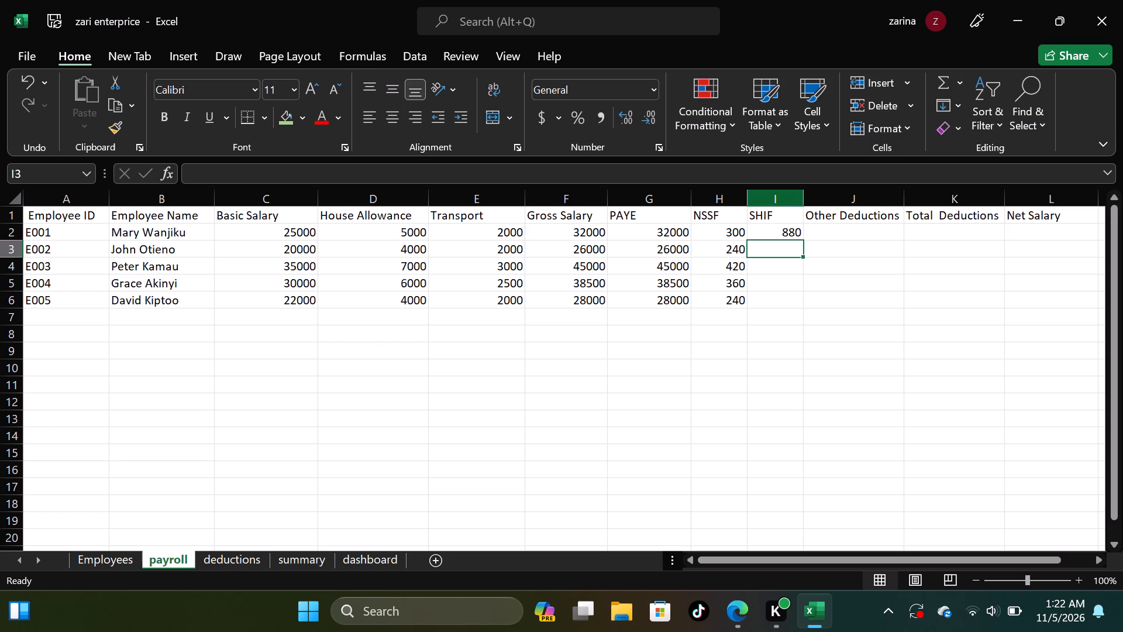
pyautogui.click(788, 229)
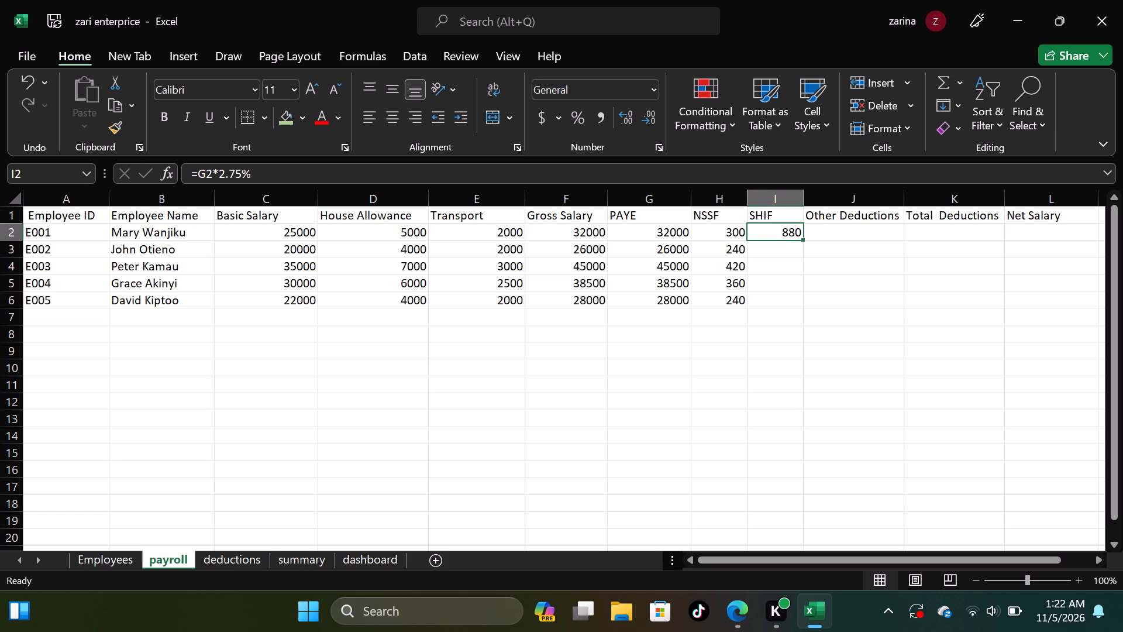
pyautogui.moveTo(801, 238); pyautogui.dragTo(799, 306)
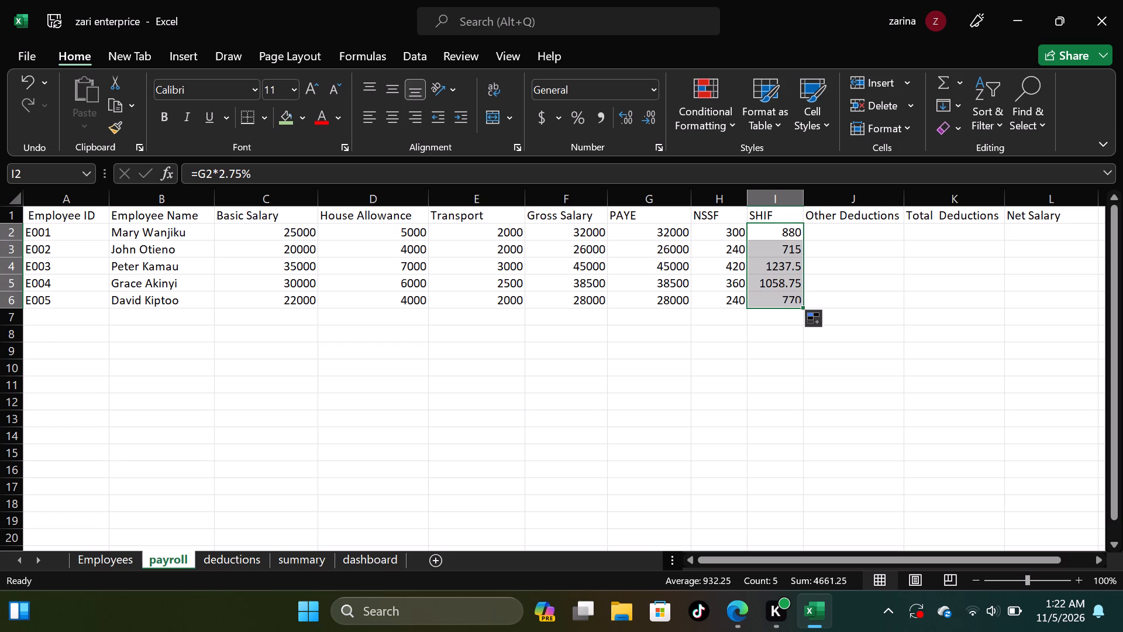
# Rename the Other Deductions header in J1 as House levy.
pyautogui.click(862, 231)
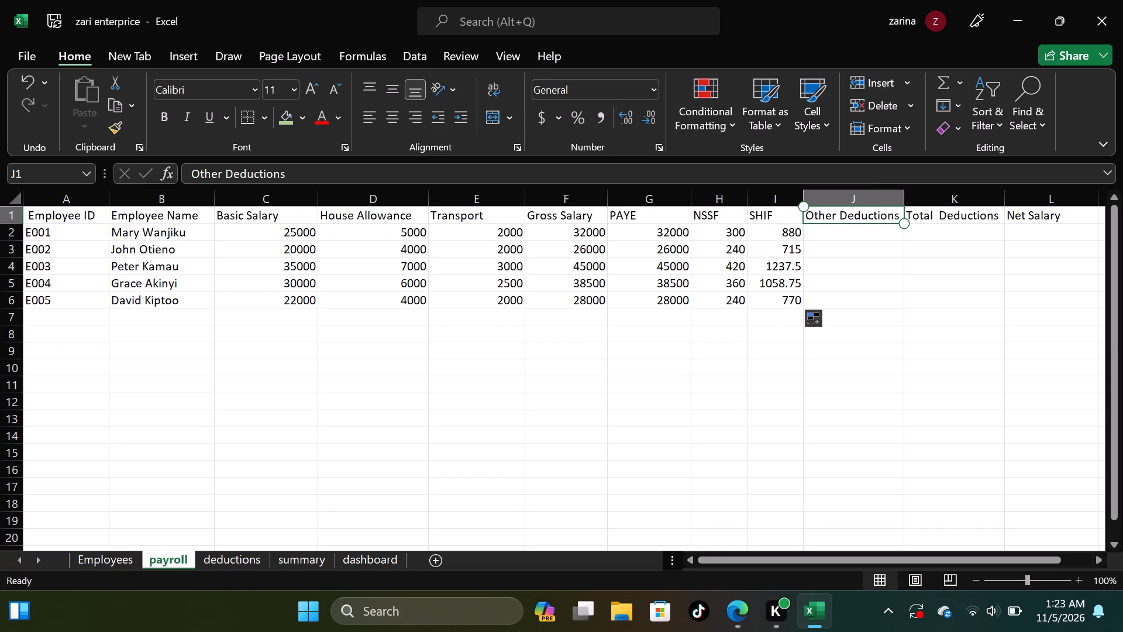
pyautogui.press('BackSpace')
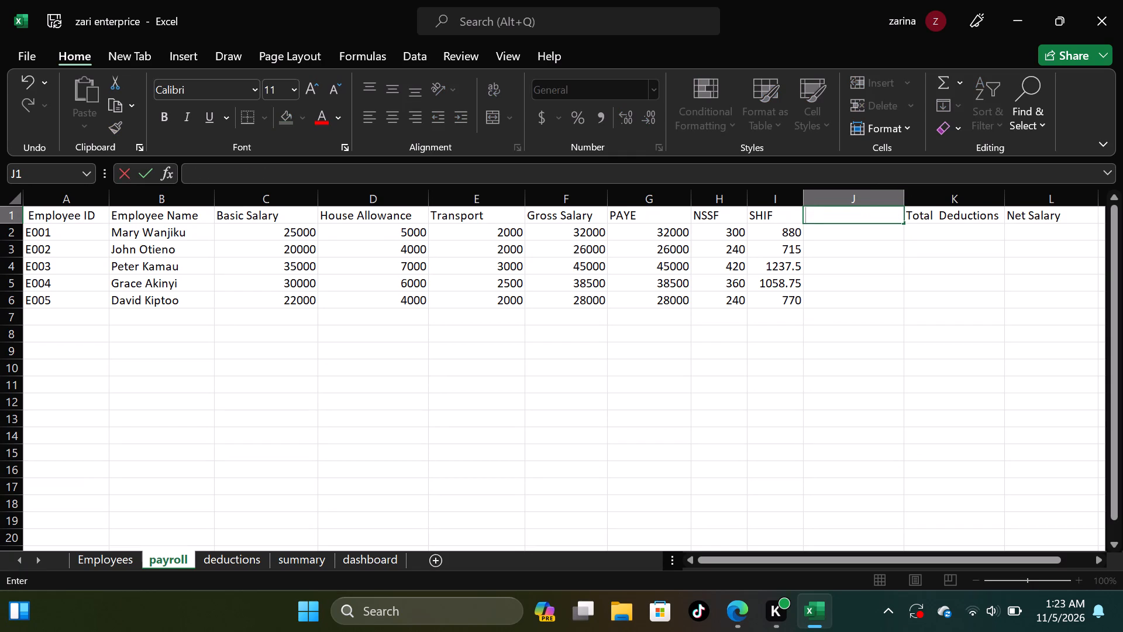
pyautogui.press('h')
pyautogui.press('o')
pyautogui.write('use')
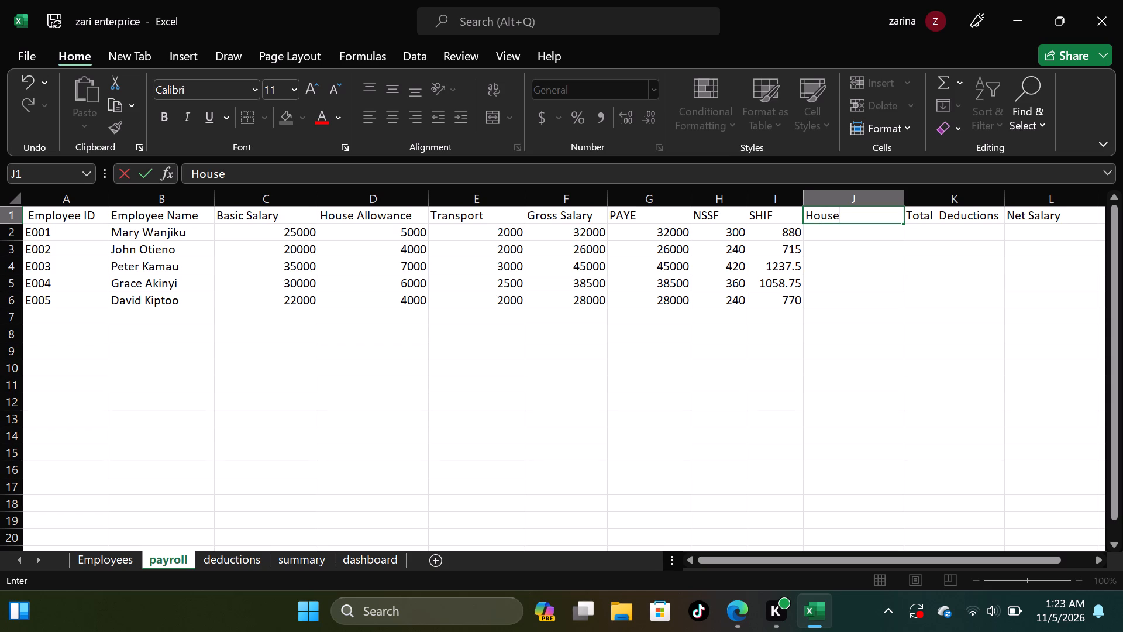
pyautogui.press('space')
pyautogui.write('le')
pyautogui.write('vy')
pyautogui.click(824, 236)
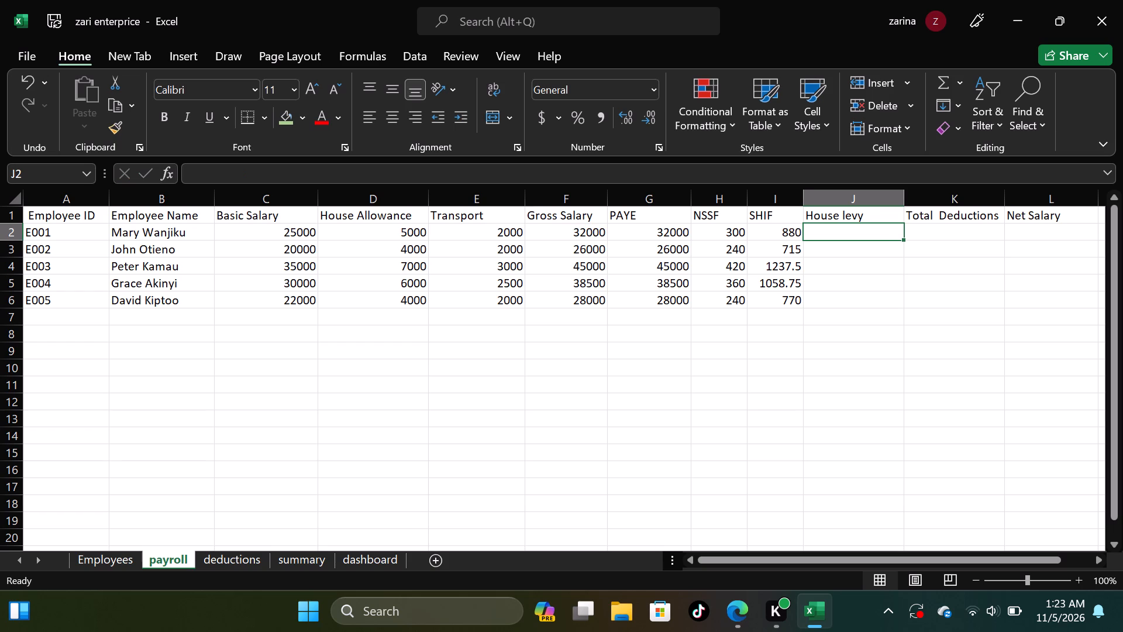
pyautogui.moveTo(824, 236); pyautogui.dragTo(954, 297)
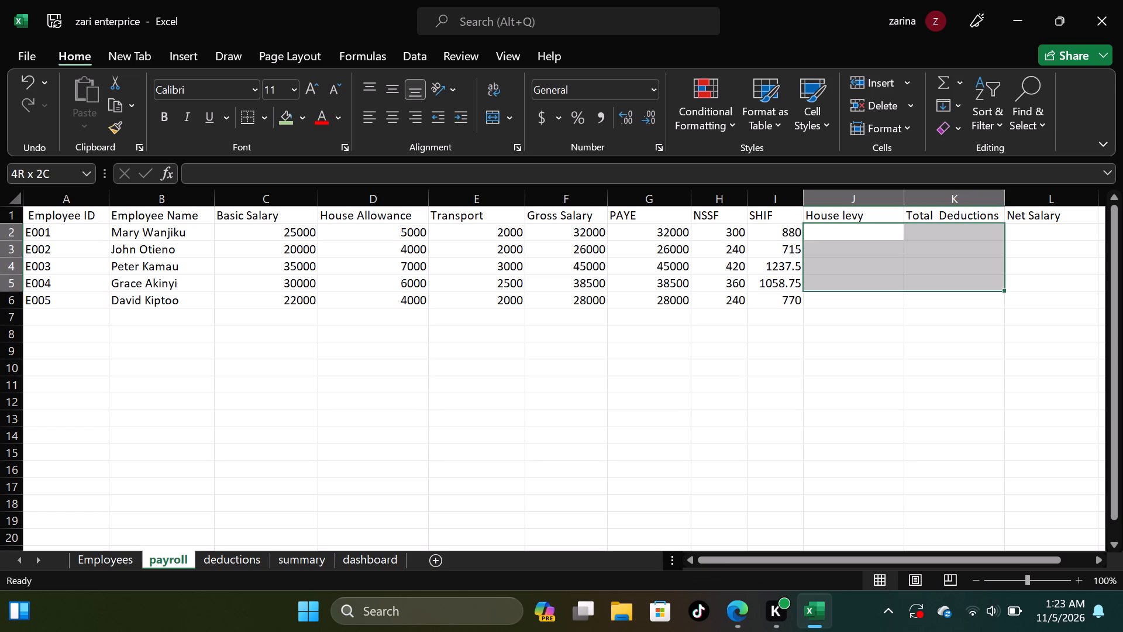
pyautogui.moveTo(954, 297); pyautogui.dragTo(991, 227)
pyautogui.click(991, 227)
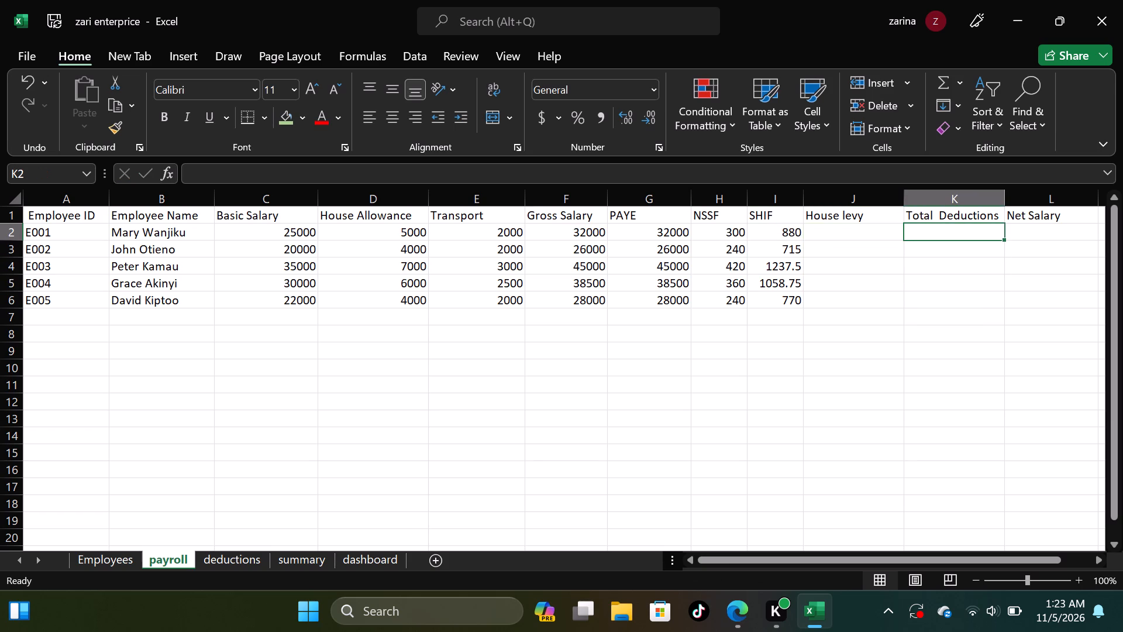
# Enter the House levy formula =g2*1.5% in J2 and fill it down to J6.
pyautogui.click(834, 236)
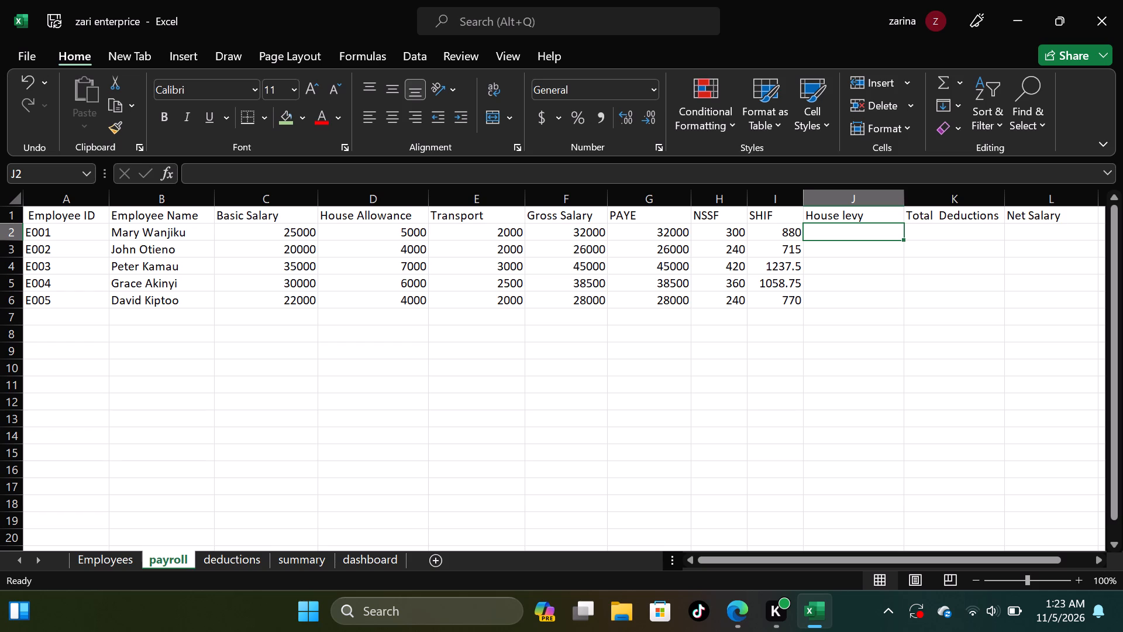
pyautogui.press('=')
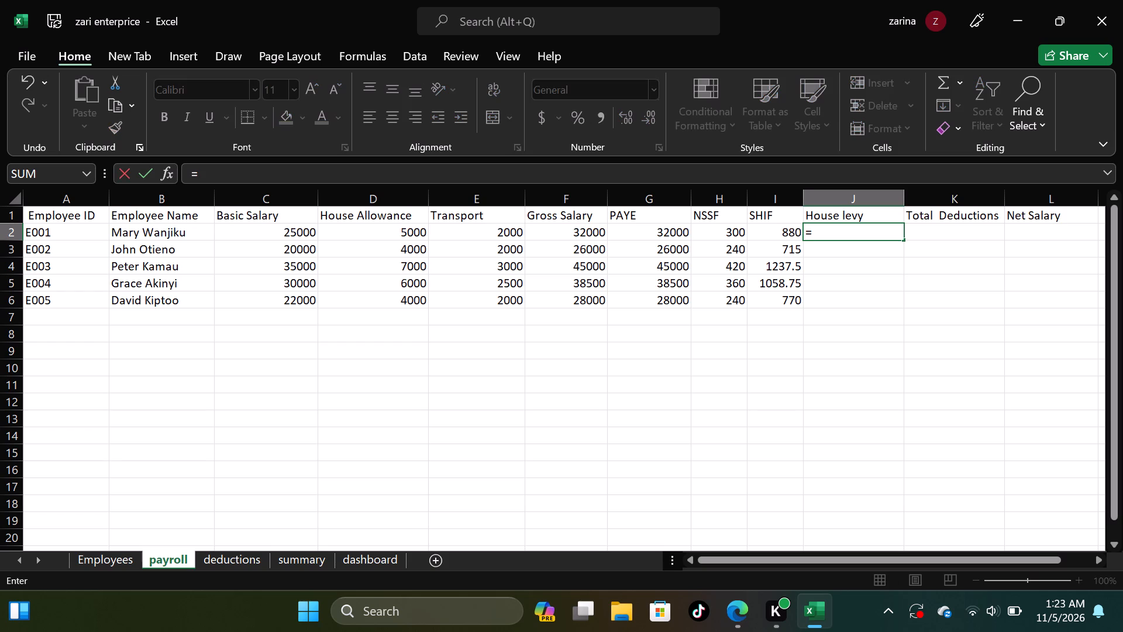
pyautogui.write('g2')
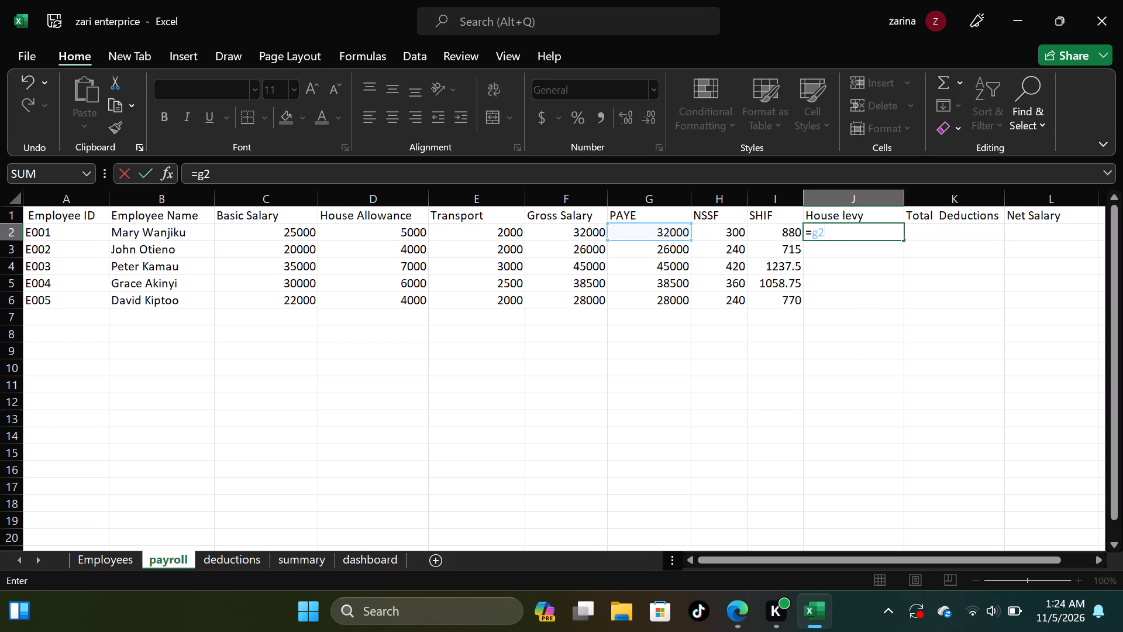
pyautogui.hotkey('shift', '*')
pyautogui.press('1')
pyautogui.press('.')
pyautogui.press('5')
pyautogui.hotkey('shift', '%')
pyautogui.press('Return')
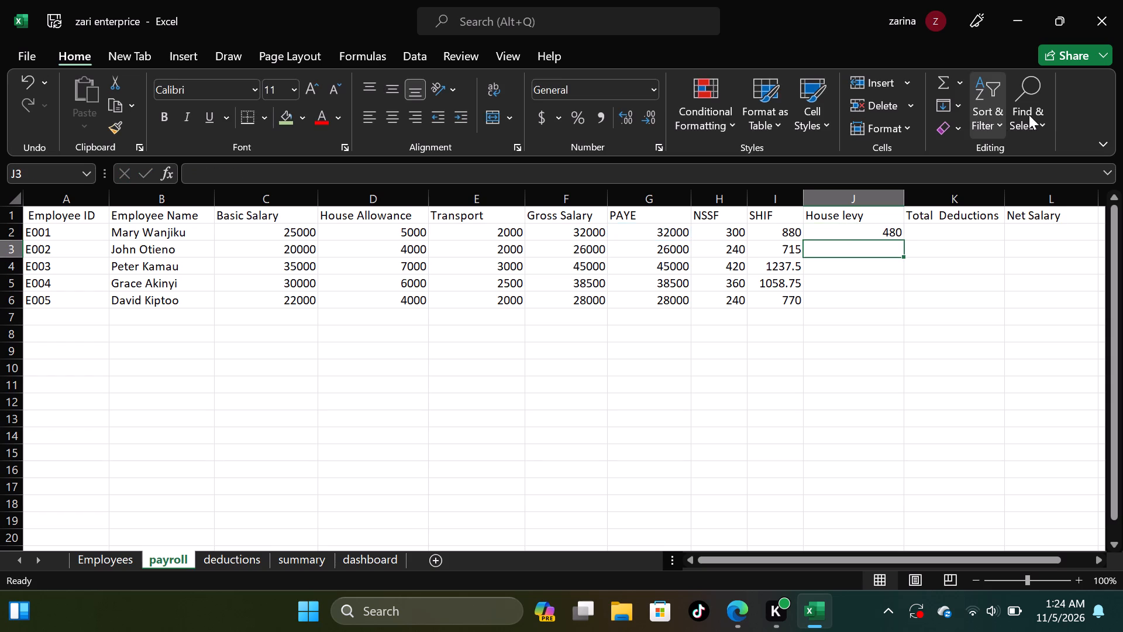
pyautogui.click(854, 228)
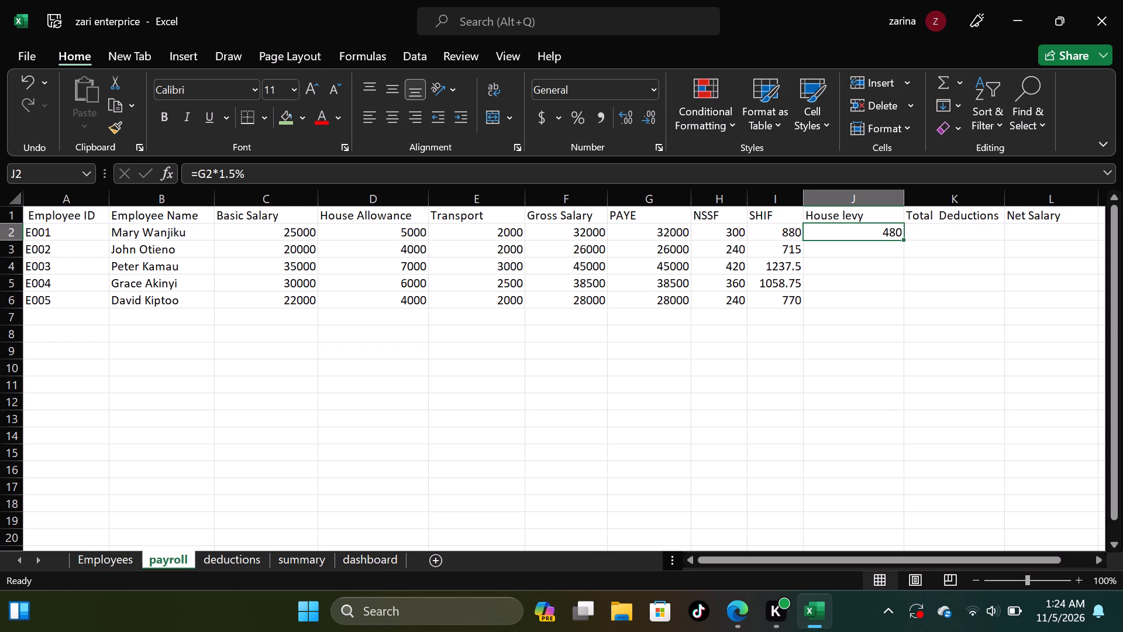
pyautogui.moveTo(907, 238); pyautogui.dragTo(901, 251)
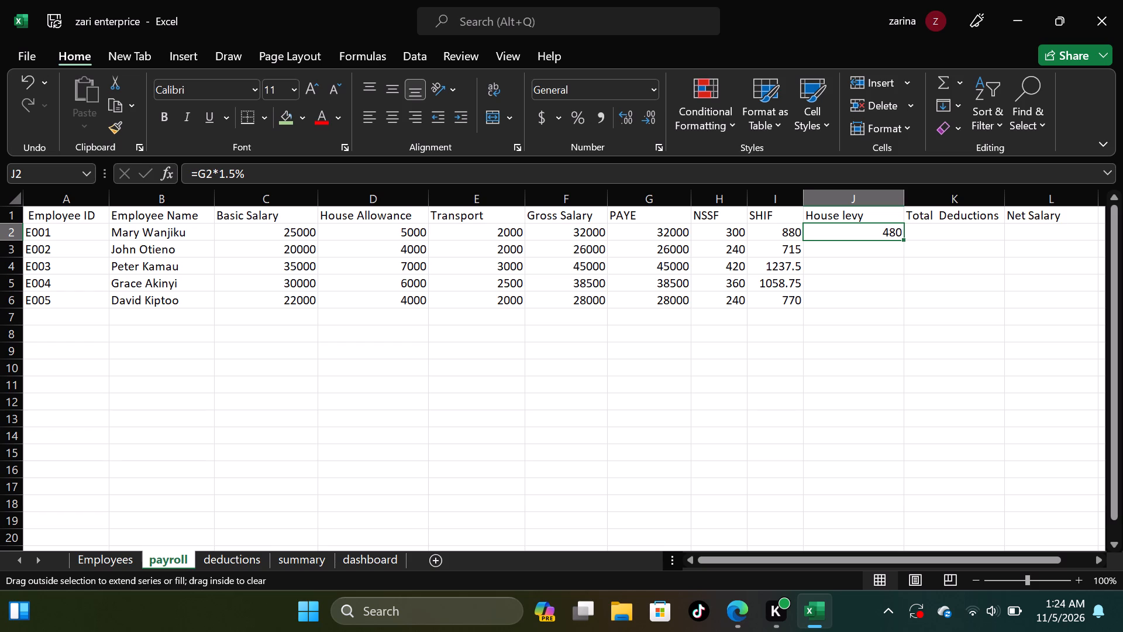
pyautogui.moveTo(901, 251); pyautogui.dragTo(879, 305)
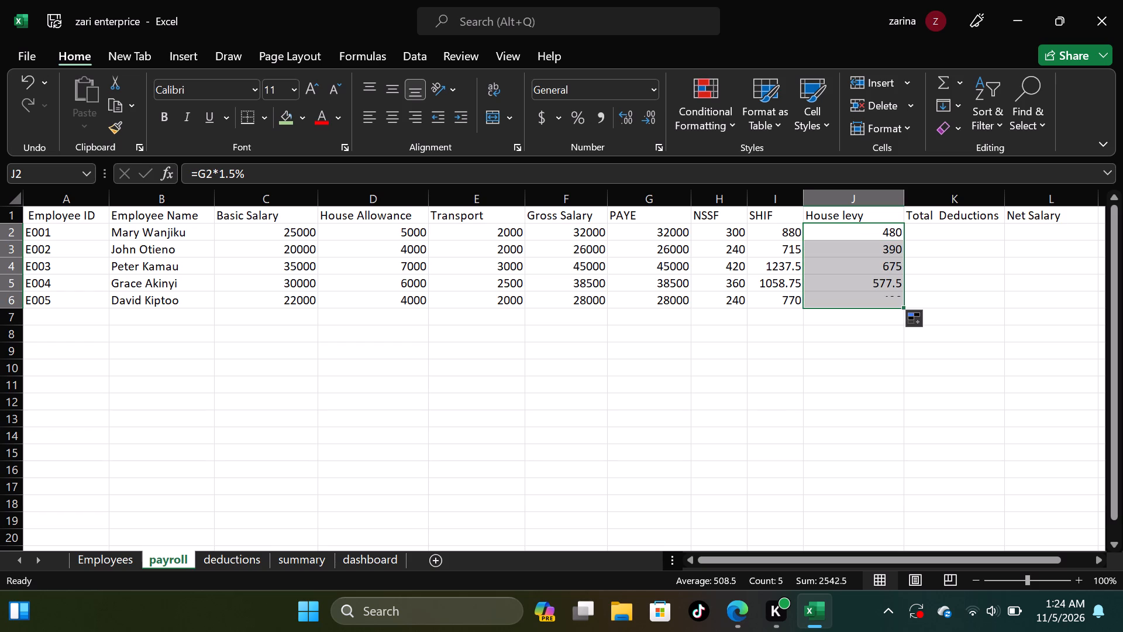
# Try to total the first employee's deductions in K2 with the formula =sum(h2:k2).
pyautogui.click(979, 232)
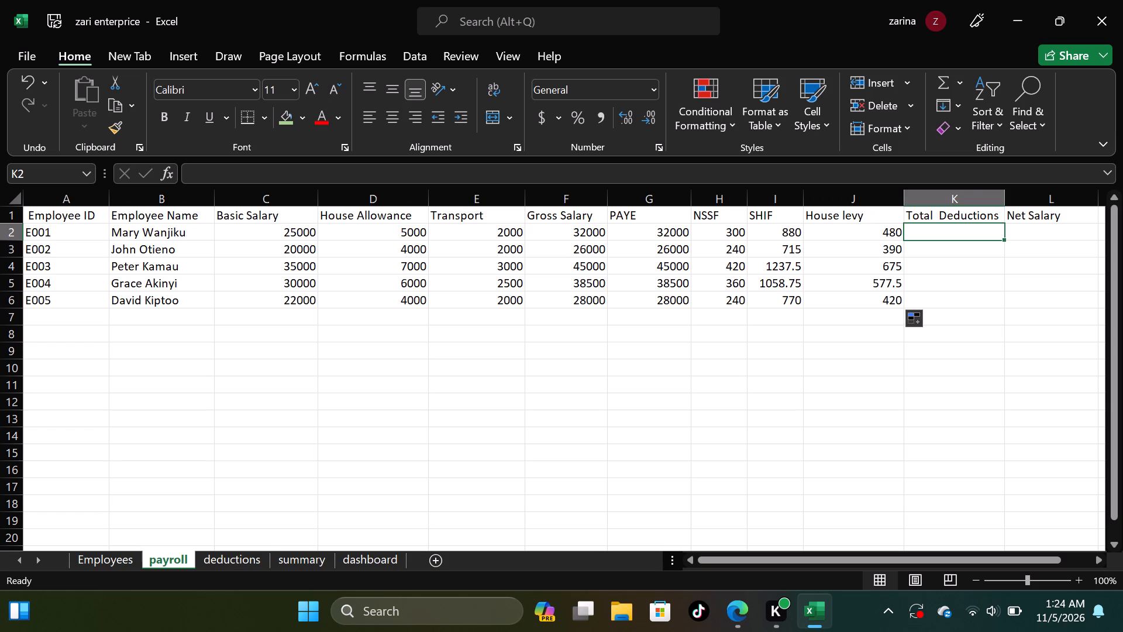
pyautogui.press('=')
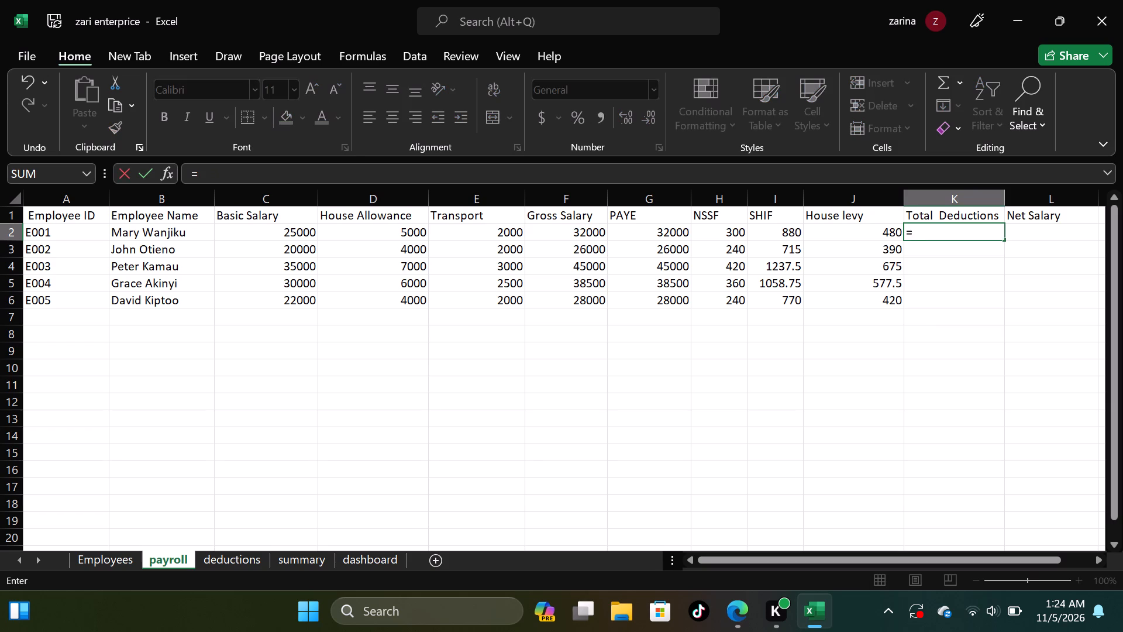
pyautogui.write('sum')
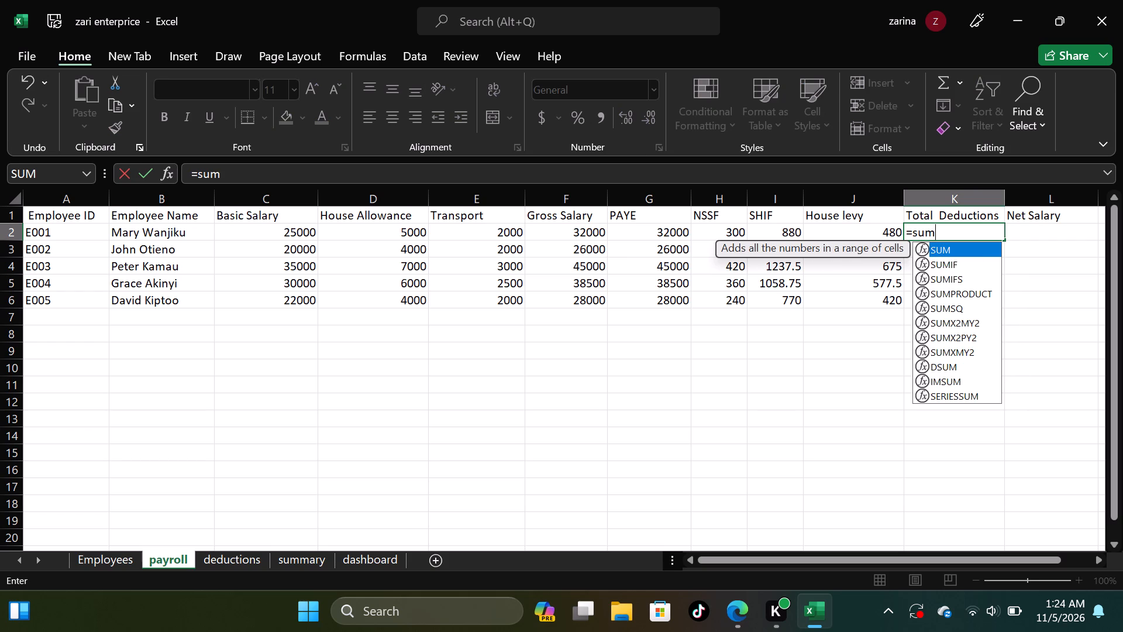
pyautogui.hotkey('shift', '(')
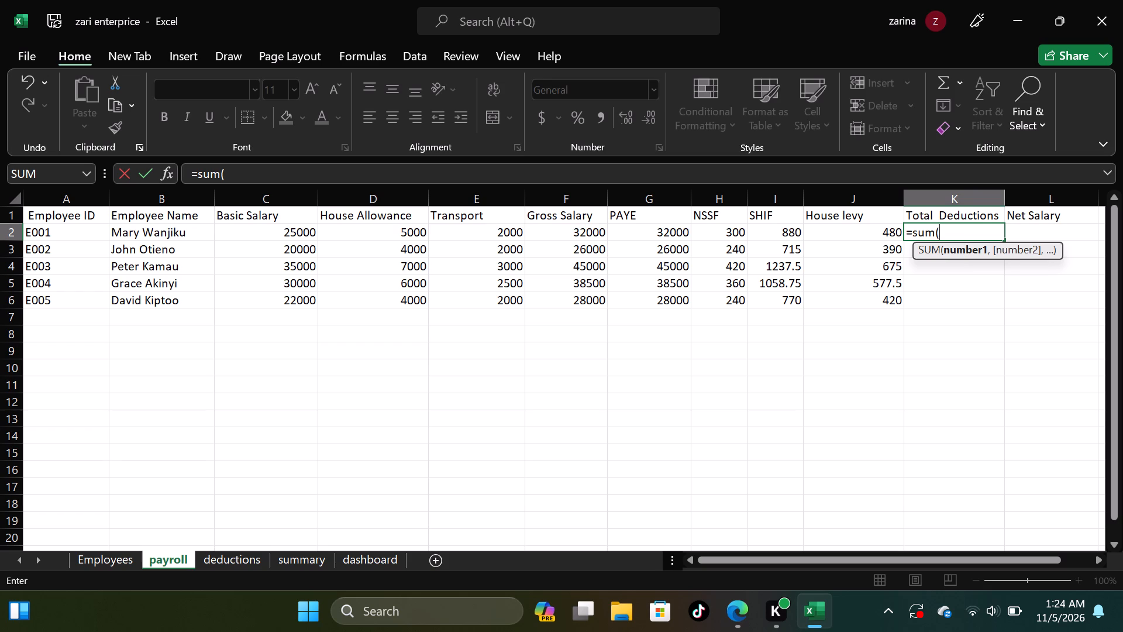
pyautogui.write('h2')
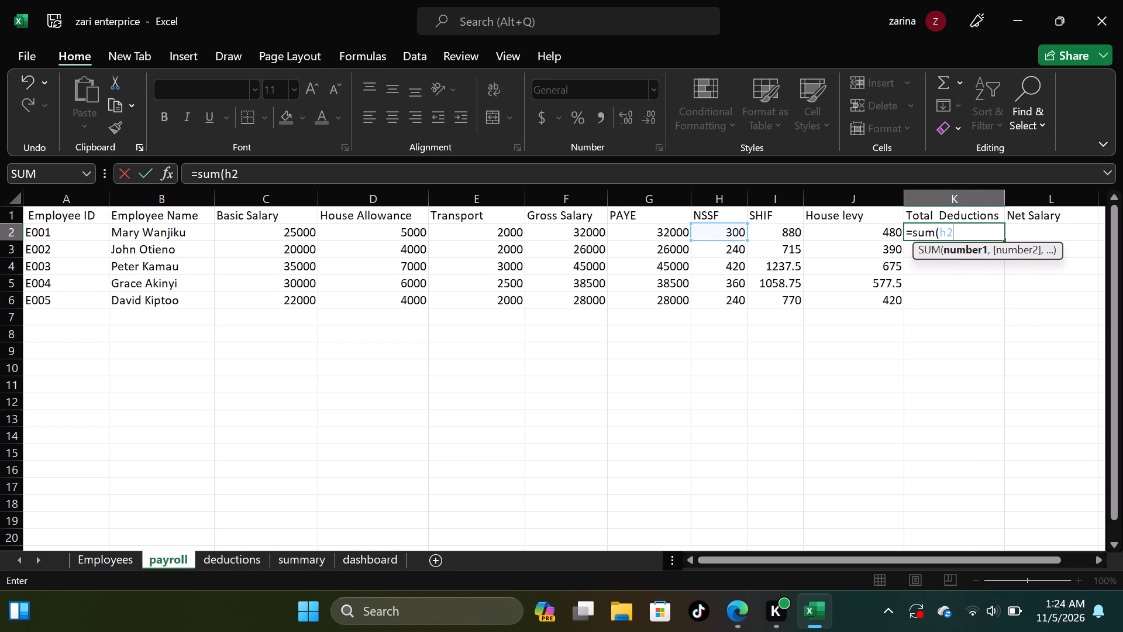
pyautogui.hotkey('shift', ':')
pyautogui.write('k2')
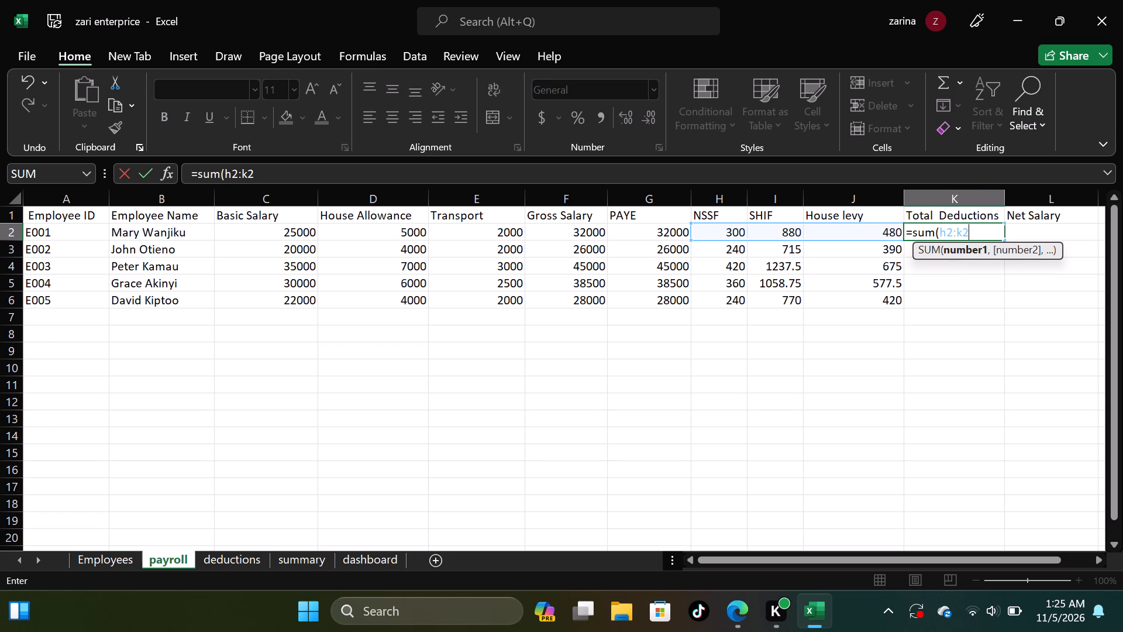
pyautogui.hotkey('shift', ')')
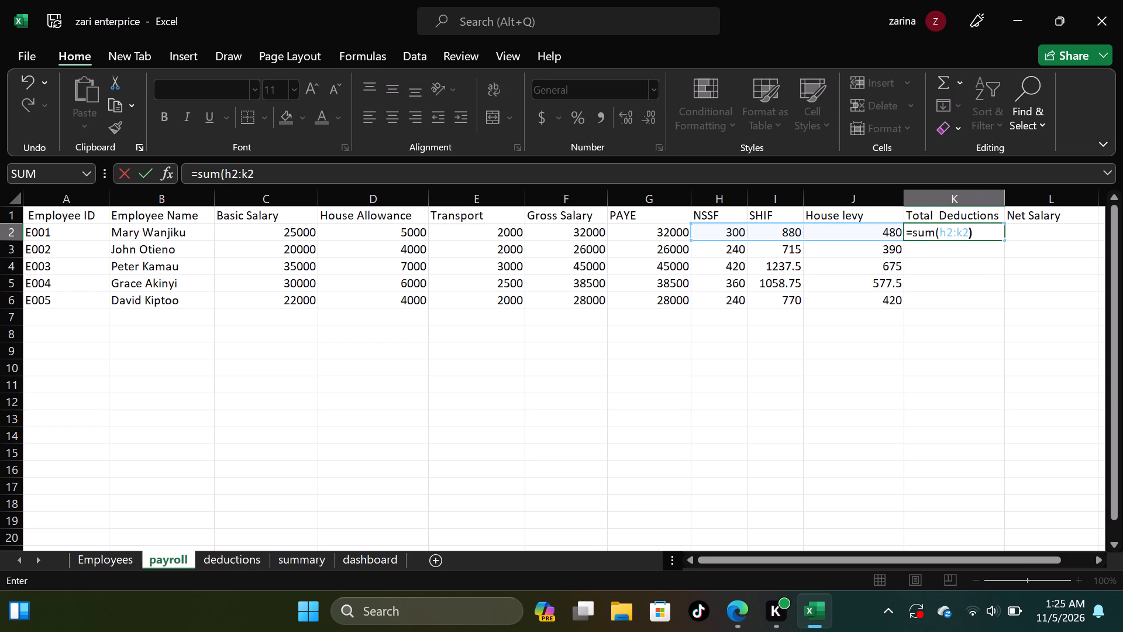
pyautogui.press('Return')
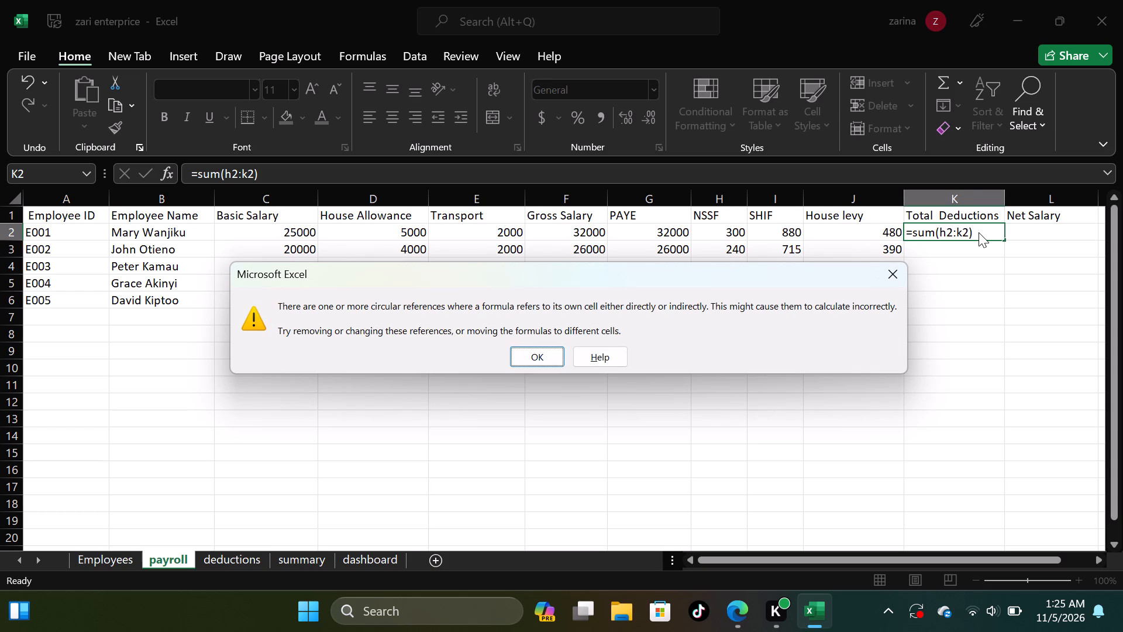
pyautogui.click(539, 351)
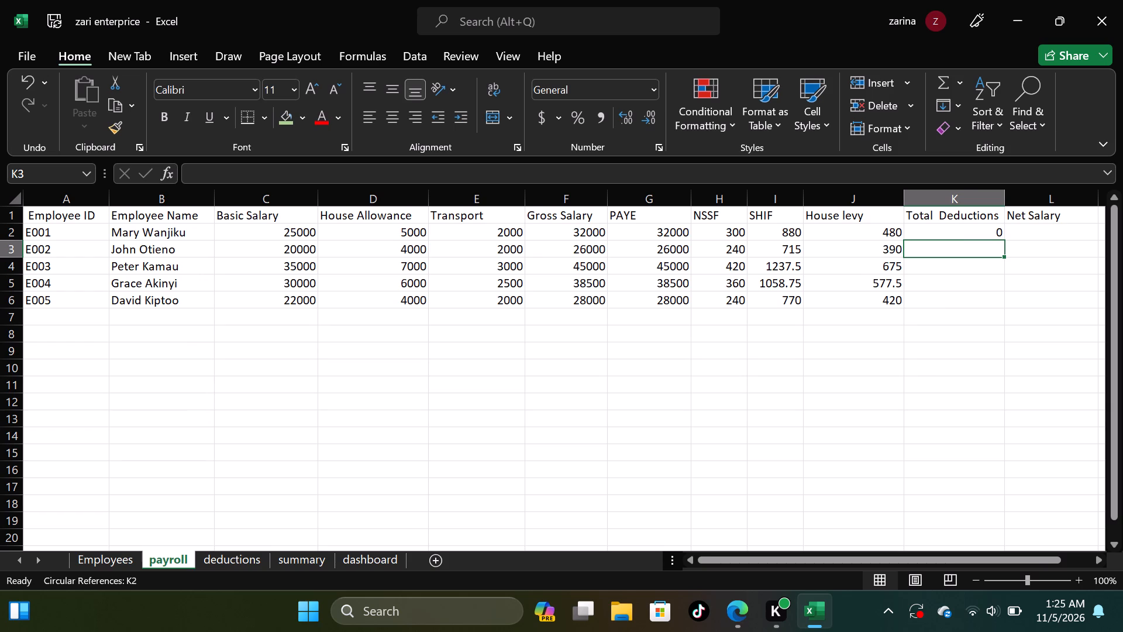
# Replace the first employee's Total Deductions formula in K2 with =sum(h2:j2).
pyautogui.click(946, 235)
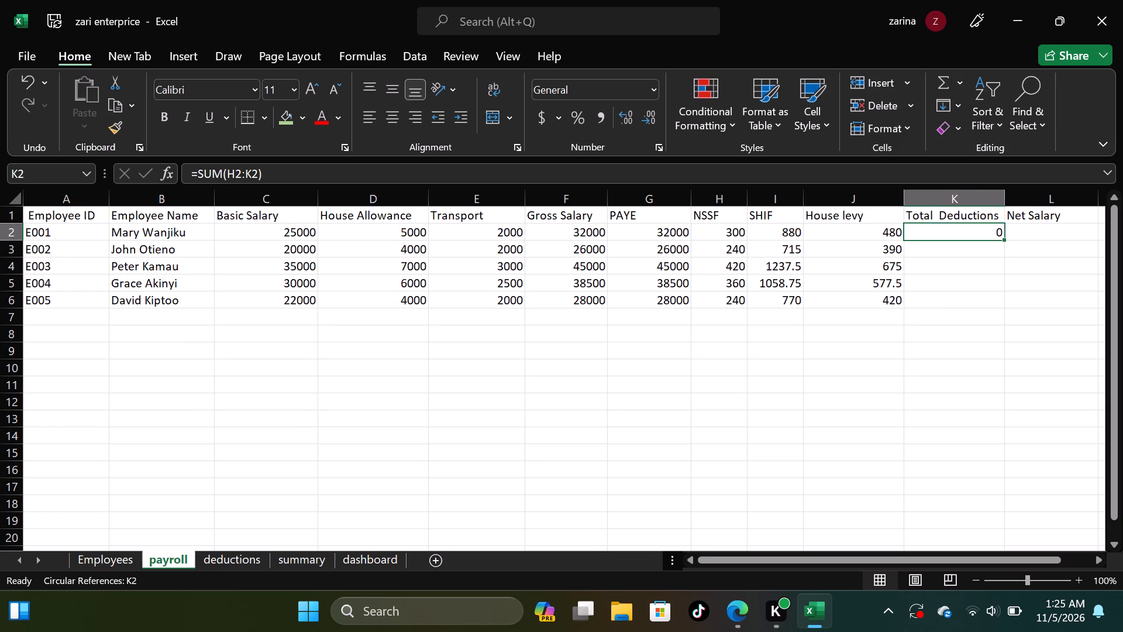
pyautogui.press('BackSpace')
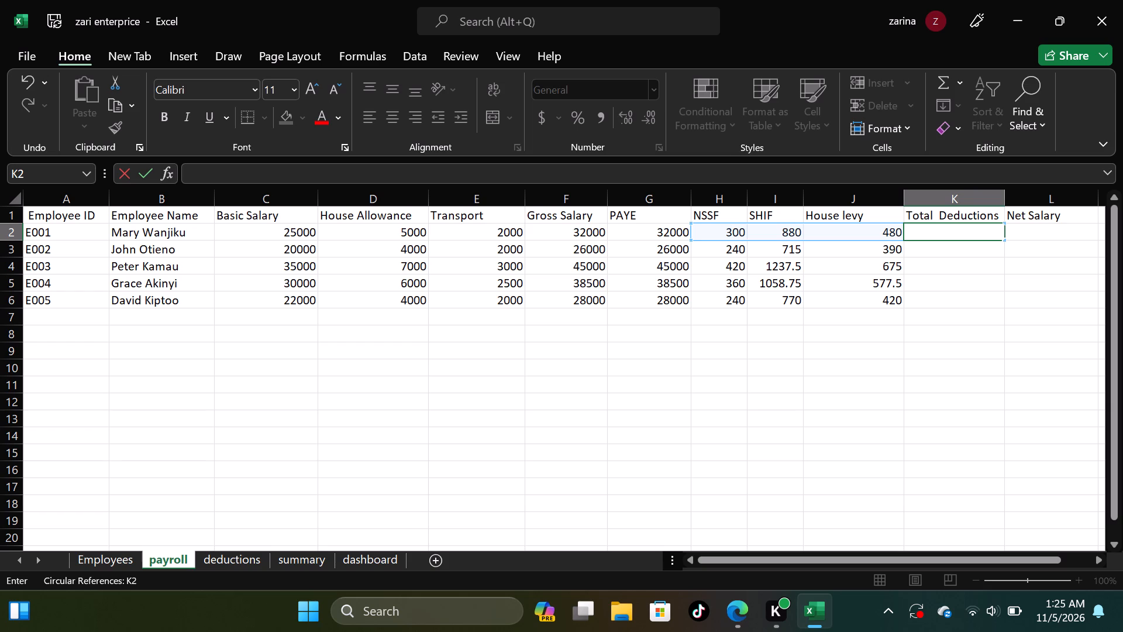
pyautogui.press('=')
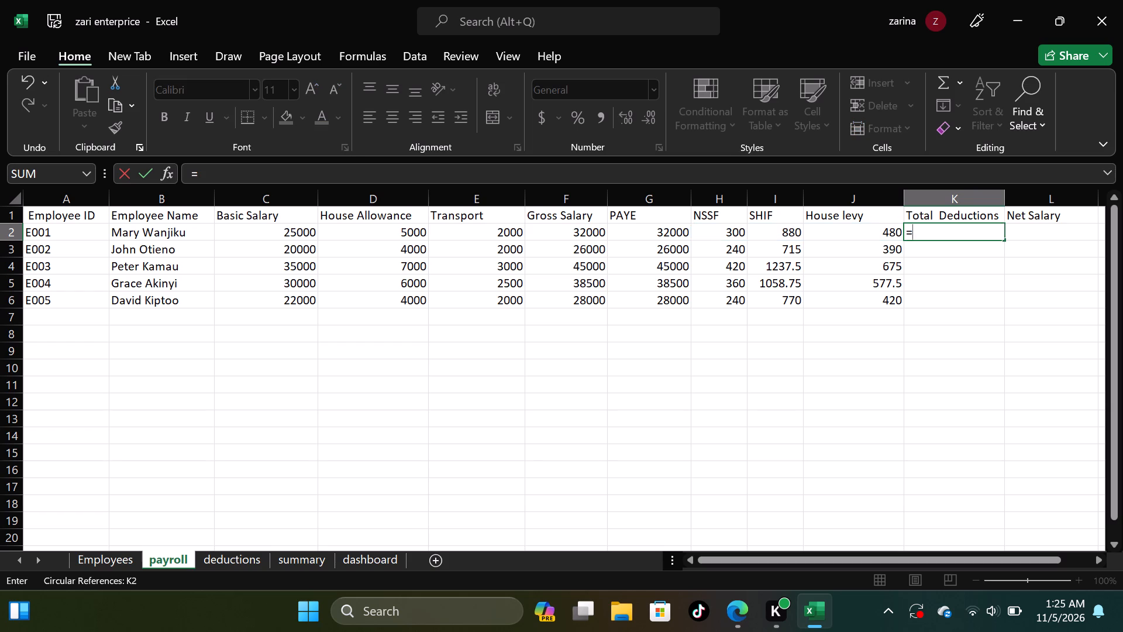
pyautogui.write('sum')
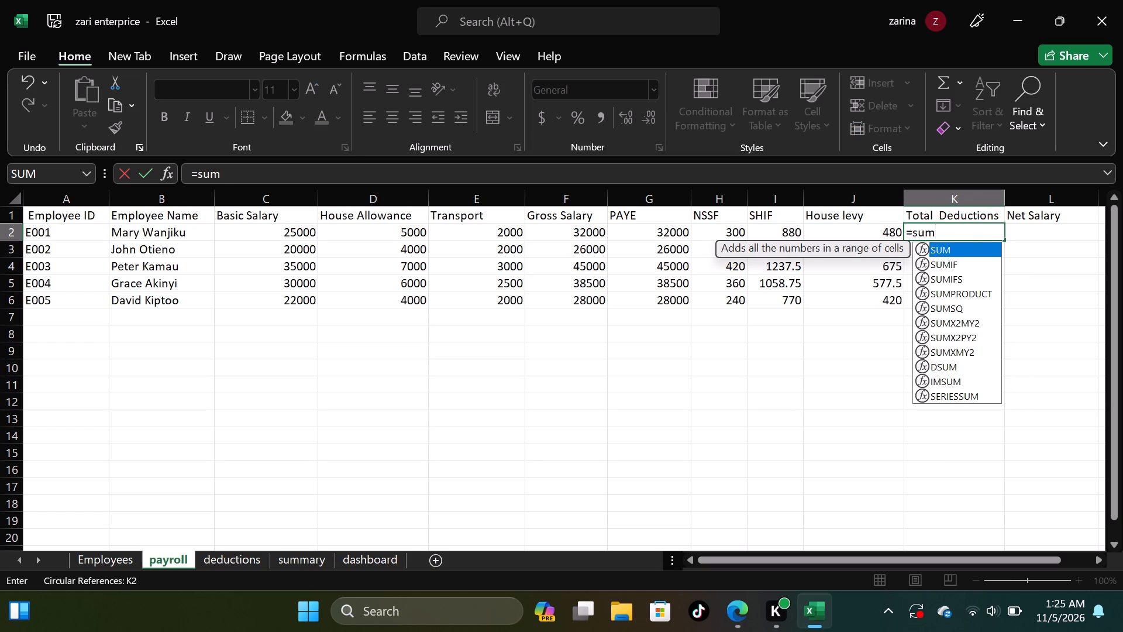
pyautogui.hotkey('shift', '(')
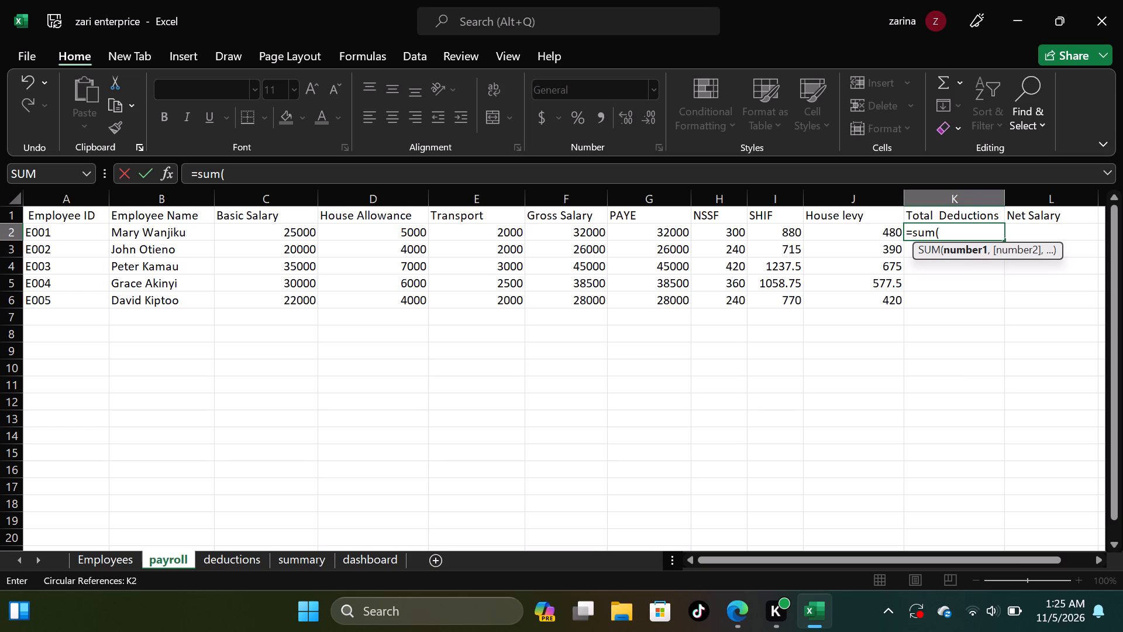
pyautogui.press('h')
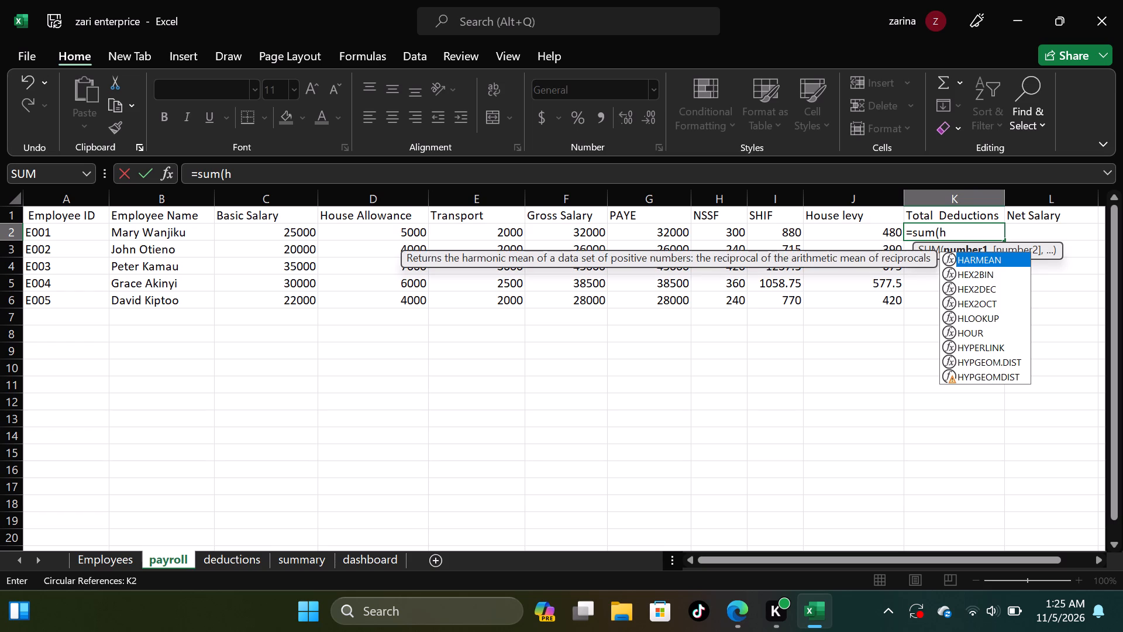
pyautogui.press('2')
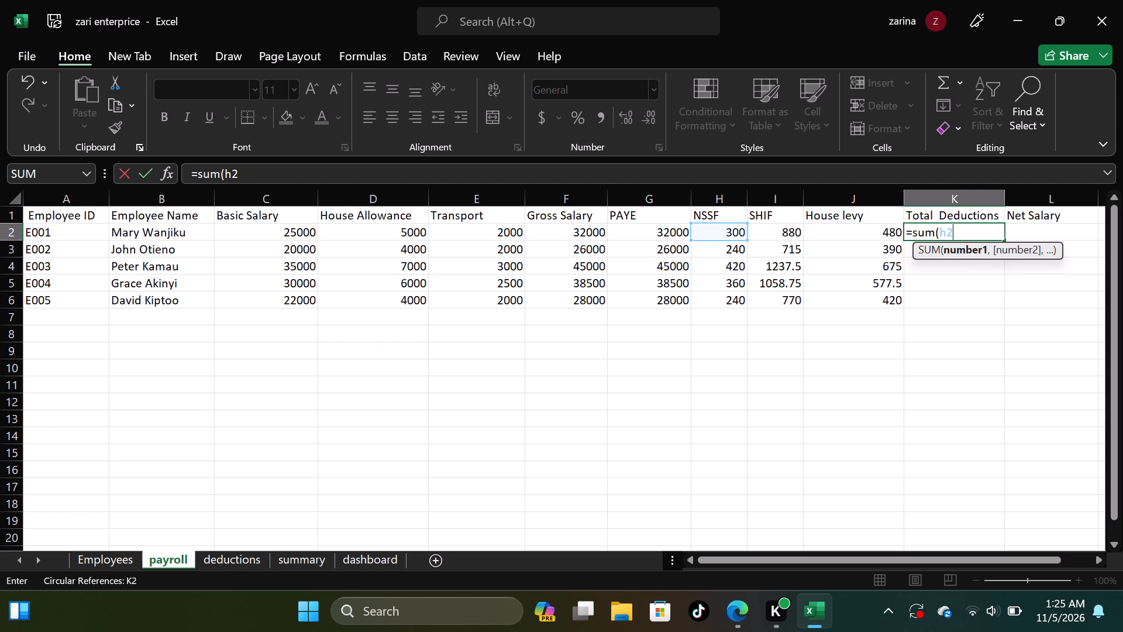
pyautogui.hotkey('shift', ':')
pyautogui.press('j')
pyautogui.press('2')
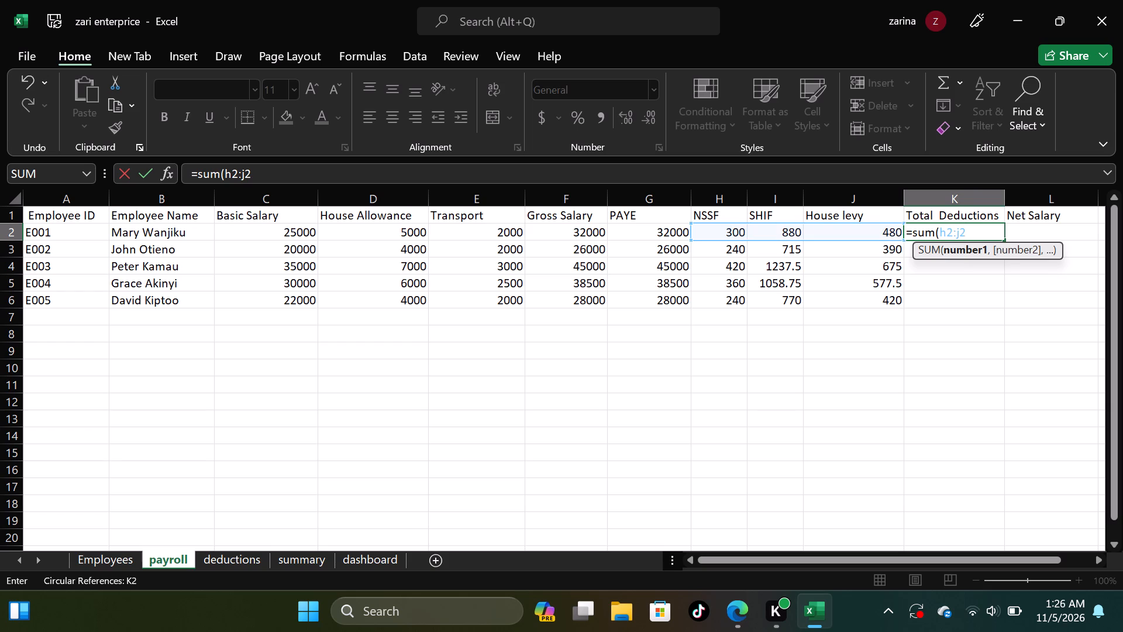
pyautogui.hotkey('shift', ')')
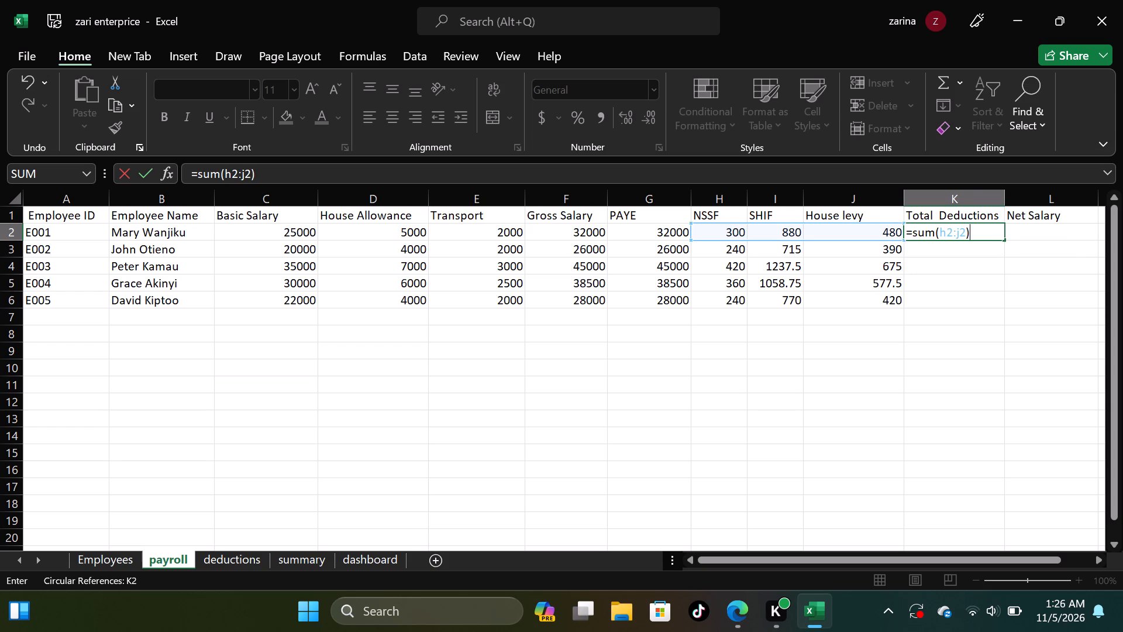
pyautogui.press('Return')
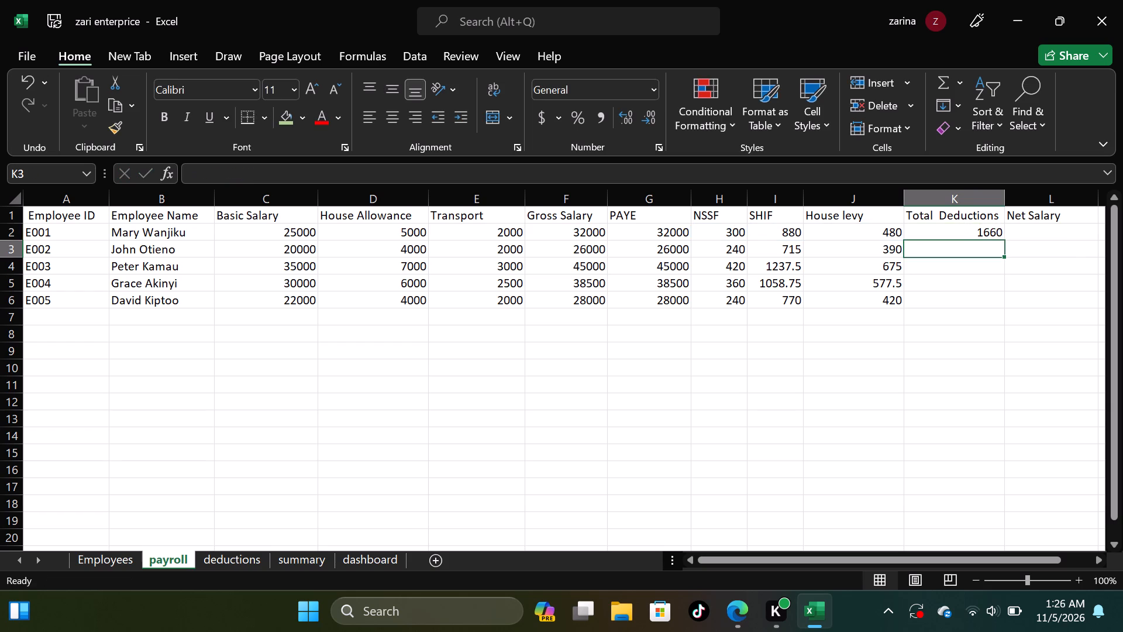
# Fill the Total Deductions formula down from K2 for all five employees and clear the surplus formula in K7.
pyautogui.click(980, 228)
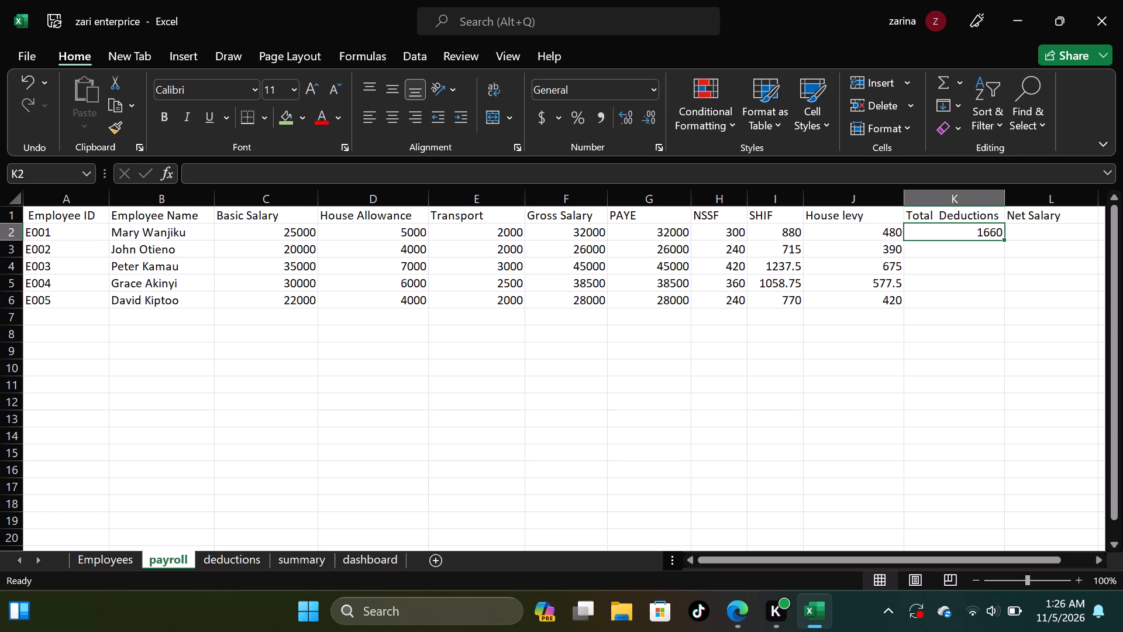
pyautogui.moveTo(1004, 238); pyautogui.dragTo(997, 299)
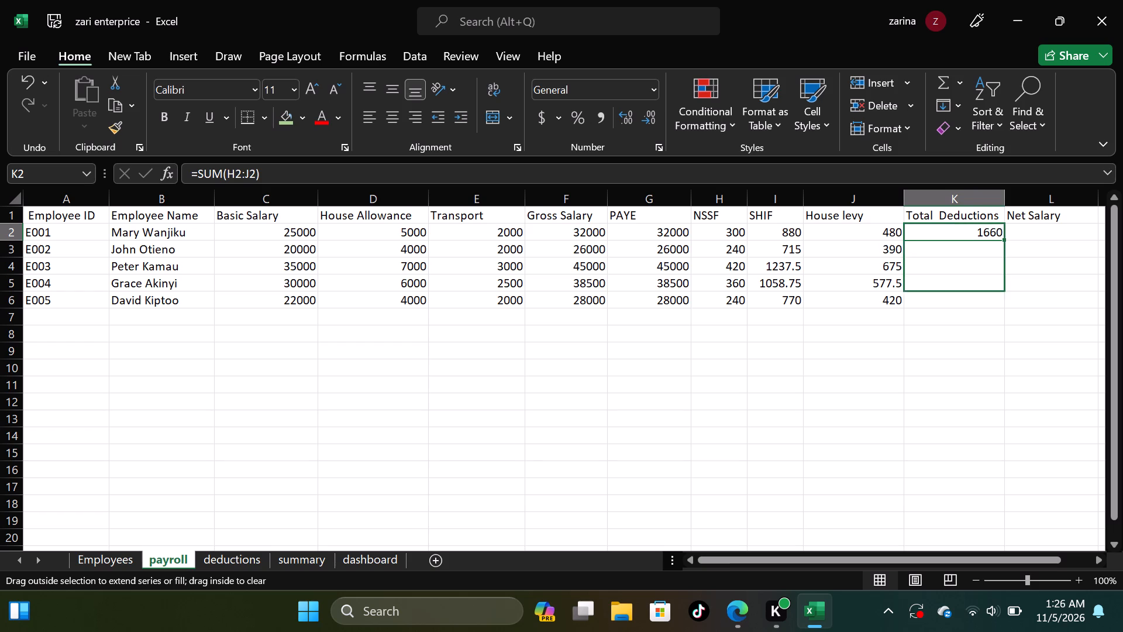
pyautogui.moveTo(997, 299); pyautogui.dragTo(995, 317)
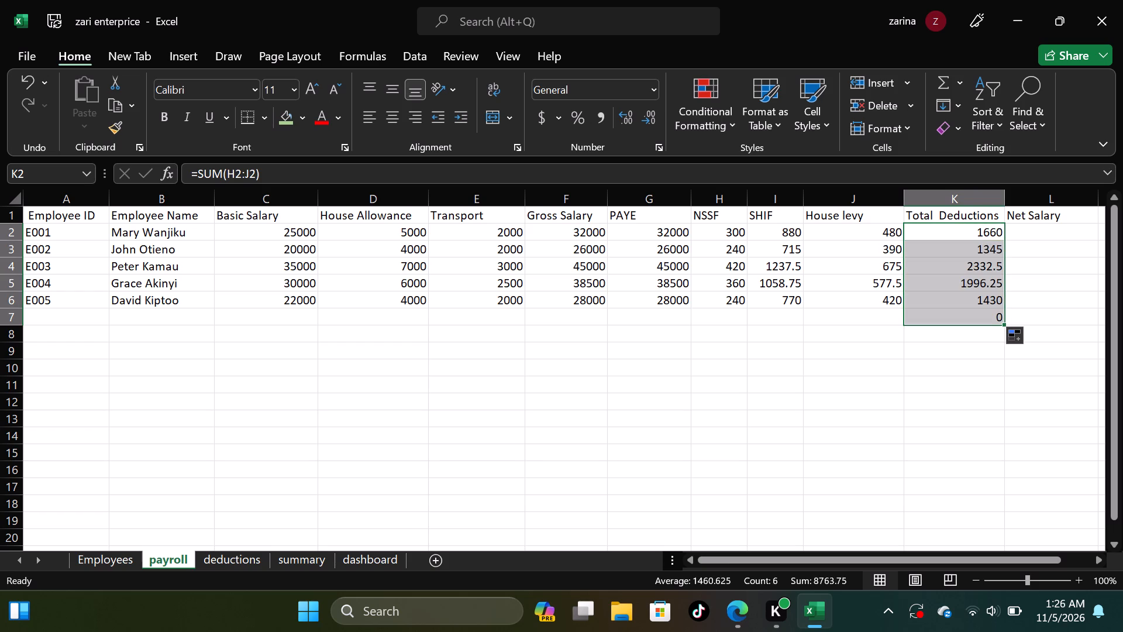
pyautogui.click(824, 380)
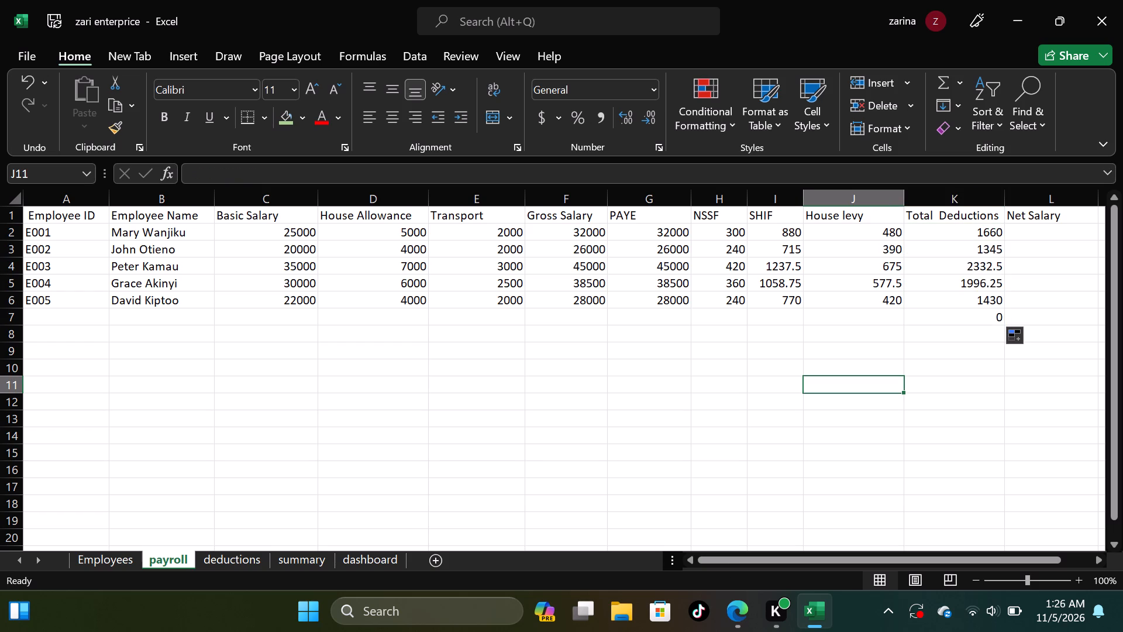
pyautogui.click(994, 312)
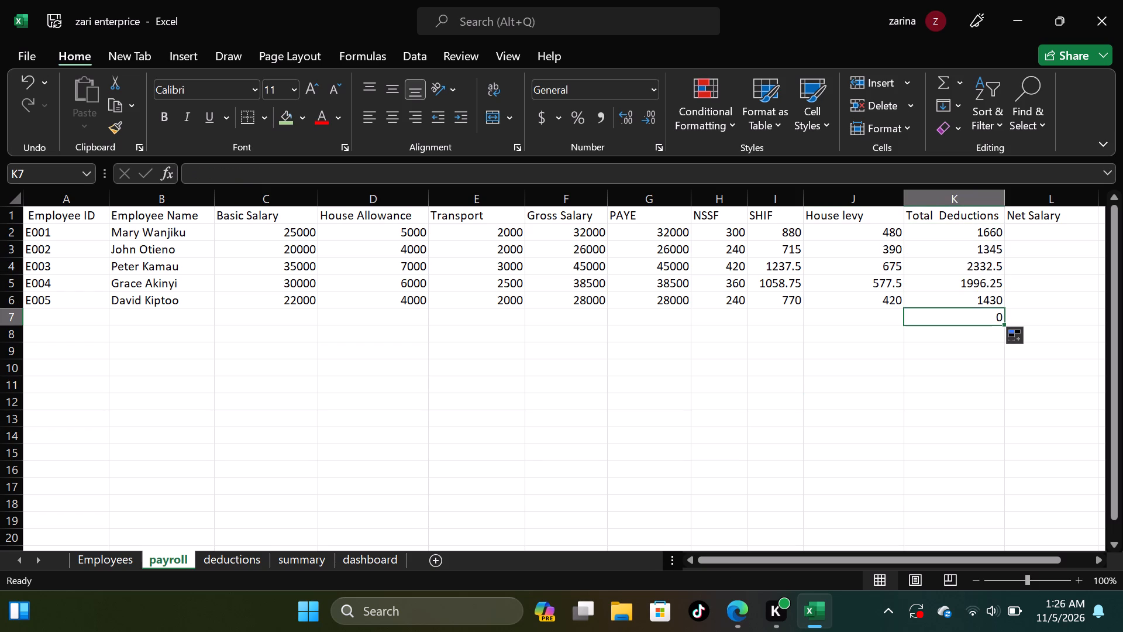
pyautogui.press('BackSpace')
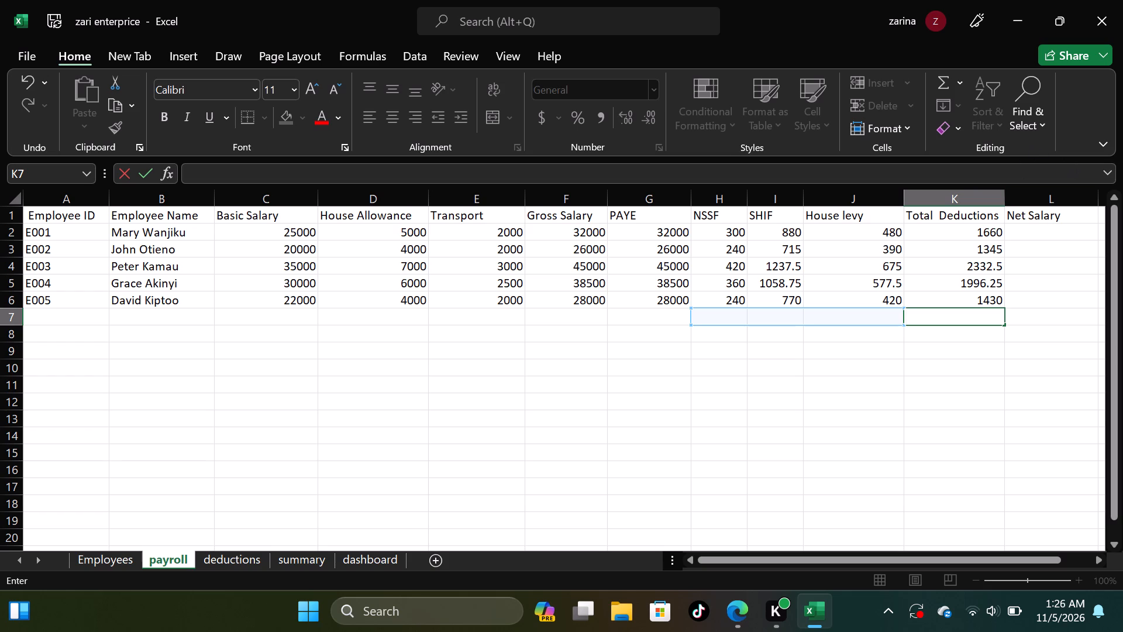
# Try to calculate the first employee's net salary in L2 with the formula =g2-l2.
pyautogui.click(1028, 229)
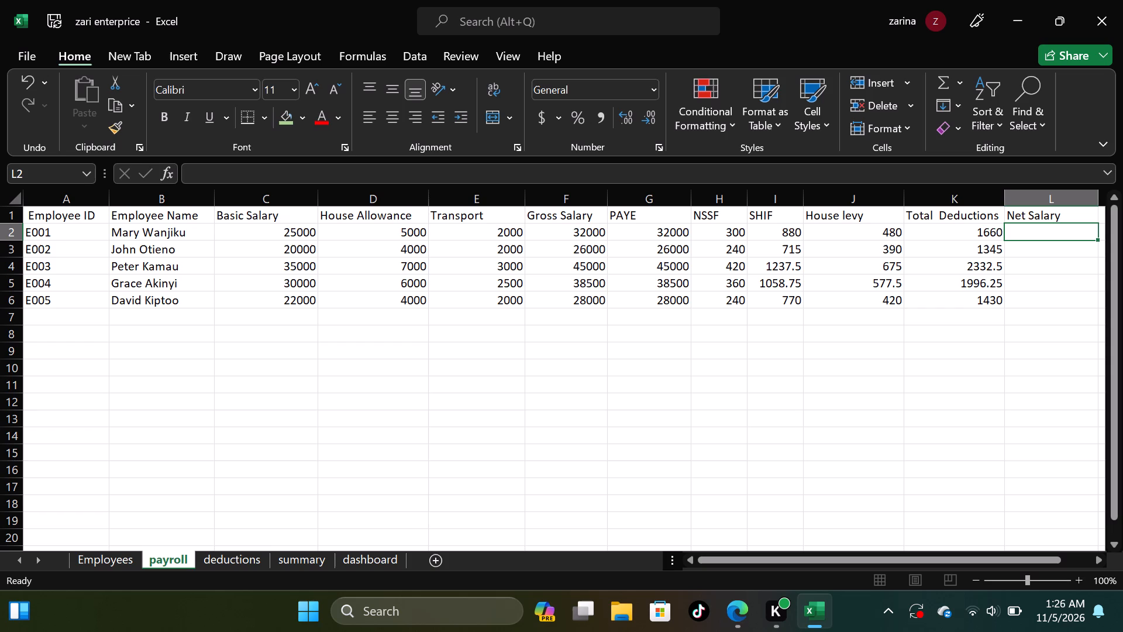
pyautogui.press('=')
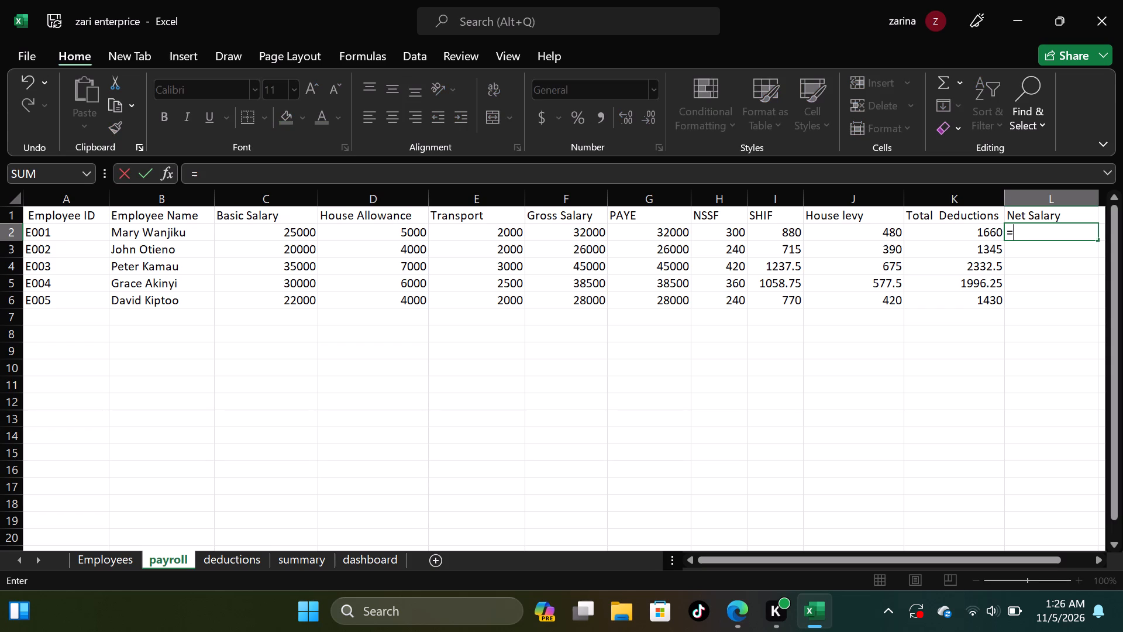
pyautogui.press('g')
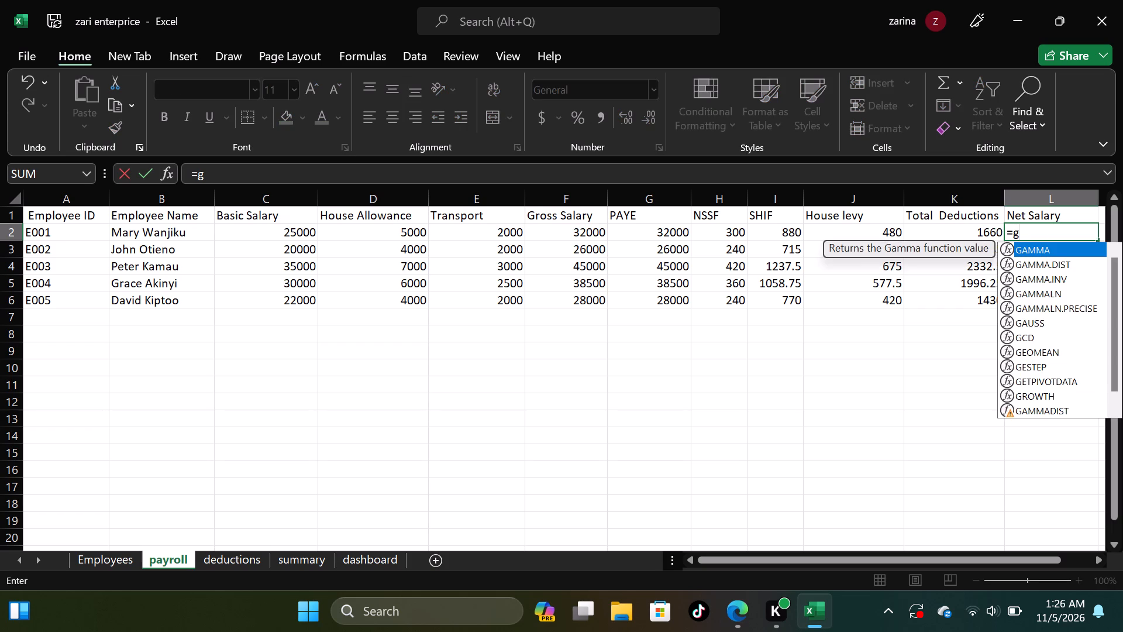
pyautogui.press('2')
pyautogui.press('-')
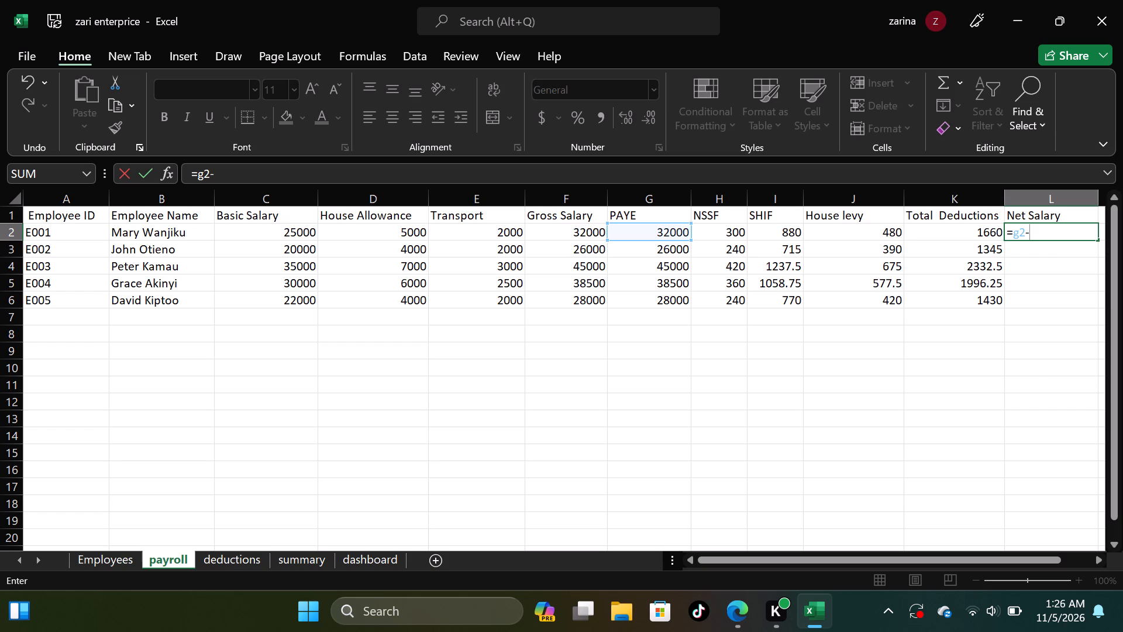
pyautogui.press('l')
pyautogui.press('2')
pyautogui.press('Return')
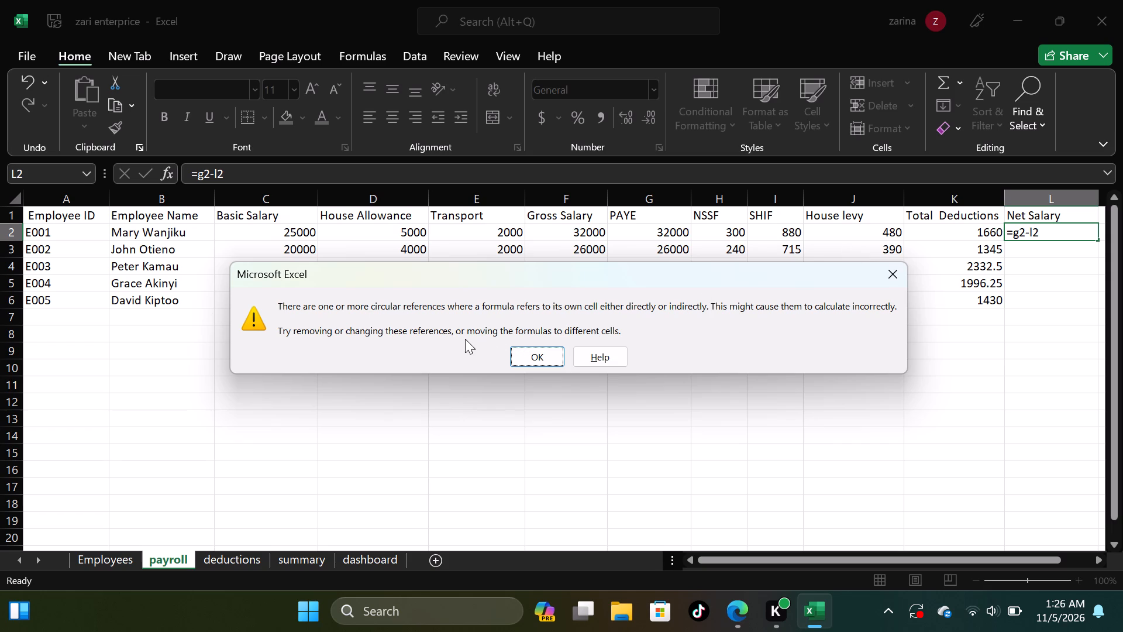
pyautogui.click(532, 349)
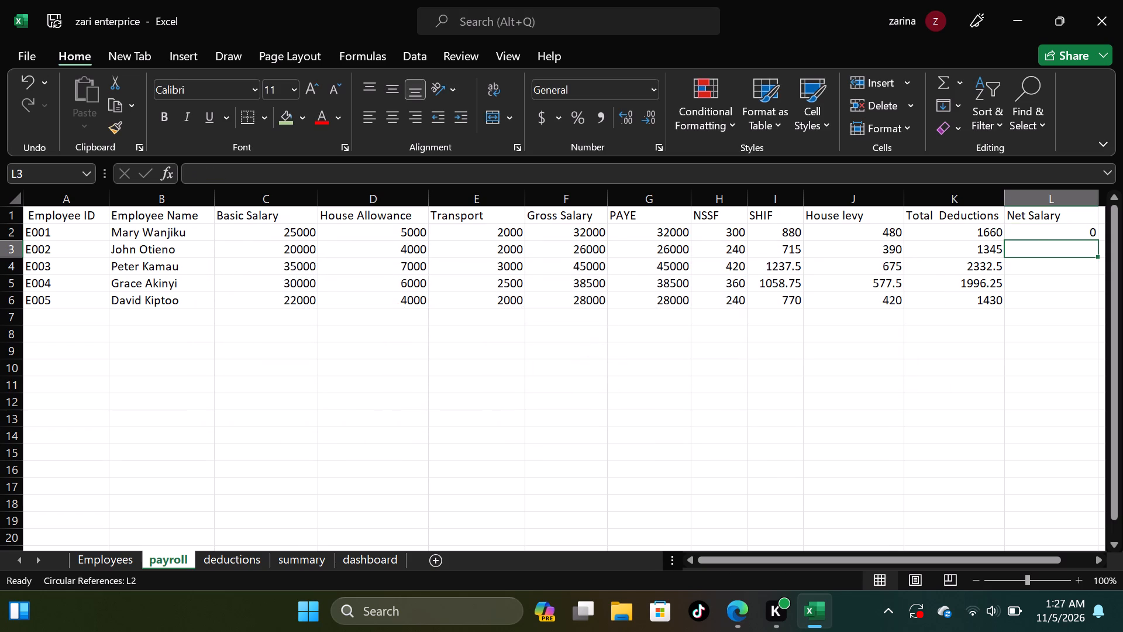
# Return to the first employee's Net Salary formula in L2.
pyautogui.click(1092, 229)
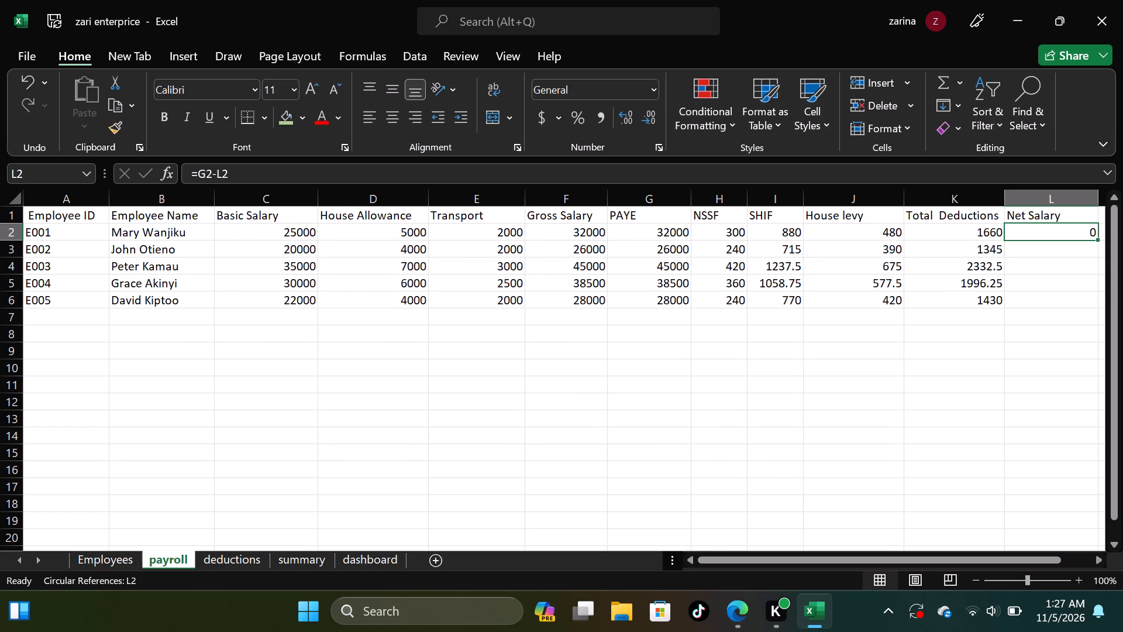